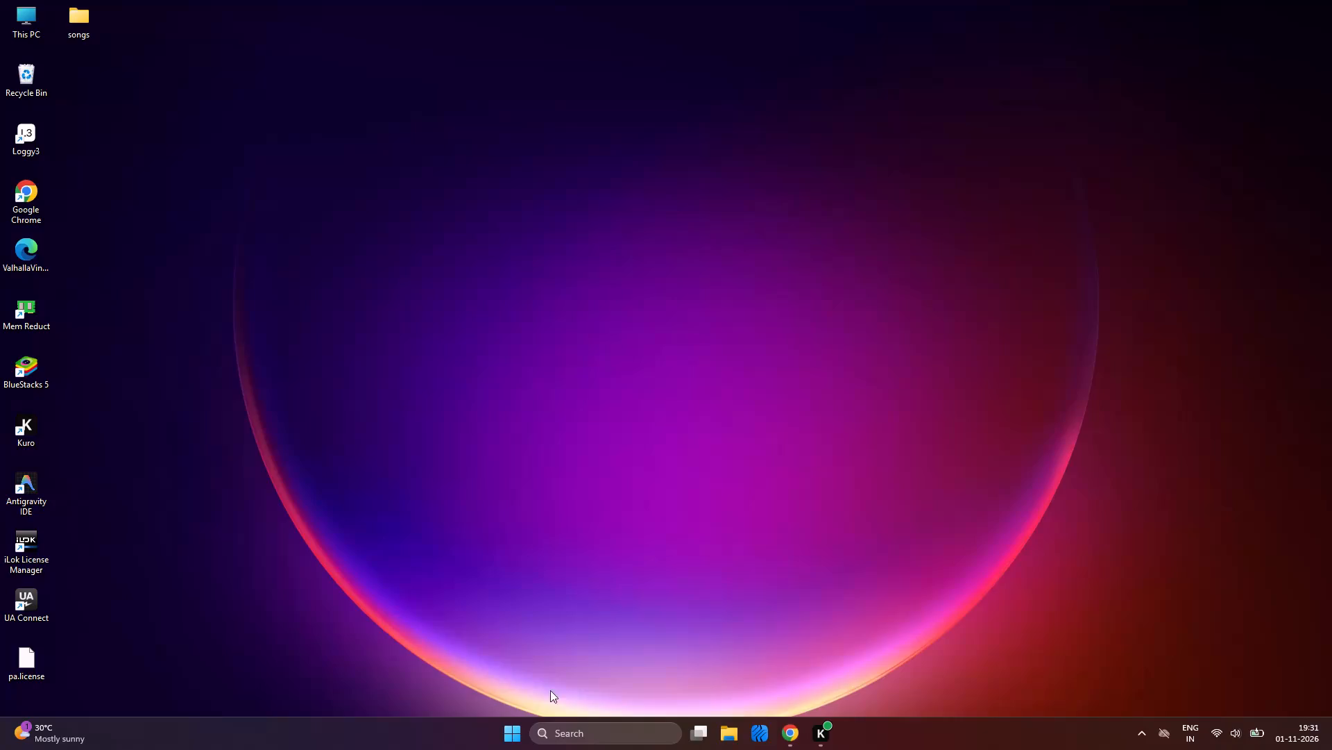
Launch Studio One and open the recent song dated 2026-10-31.
click(758, 727)
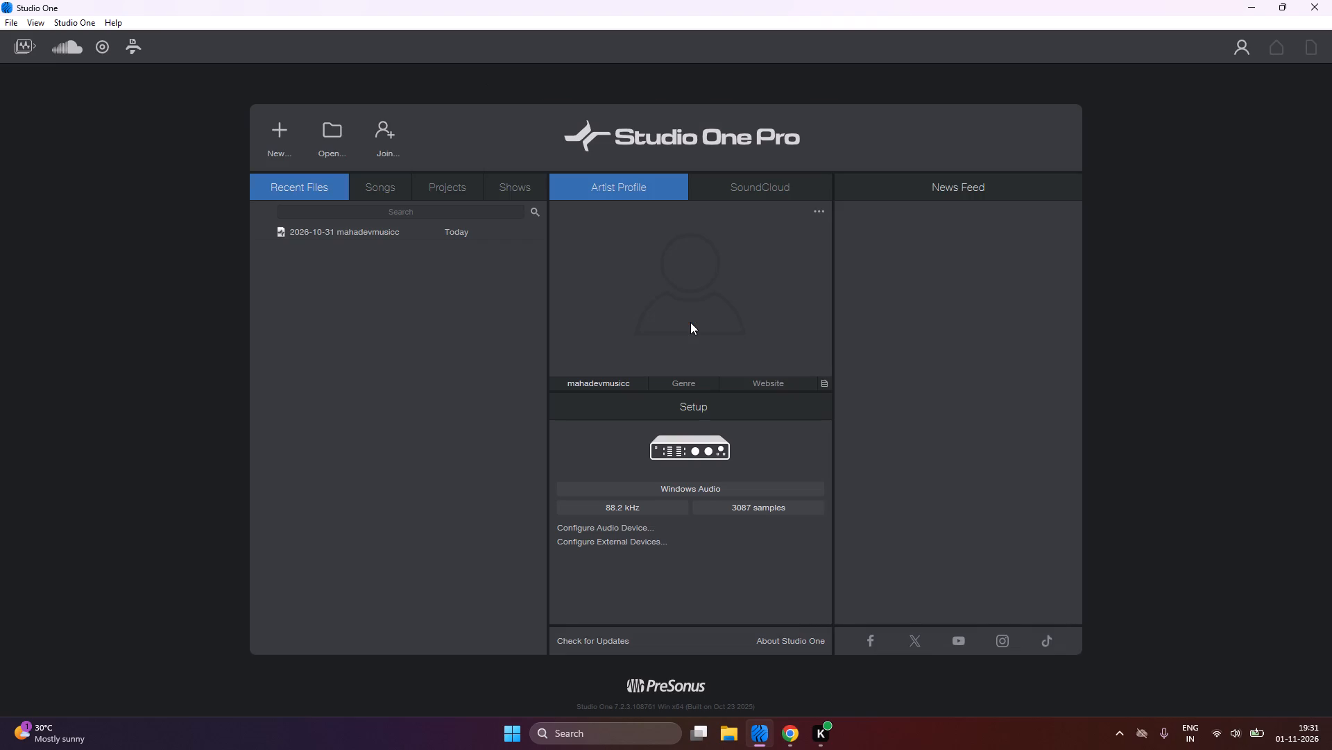
click(302, 233)
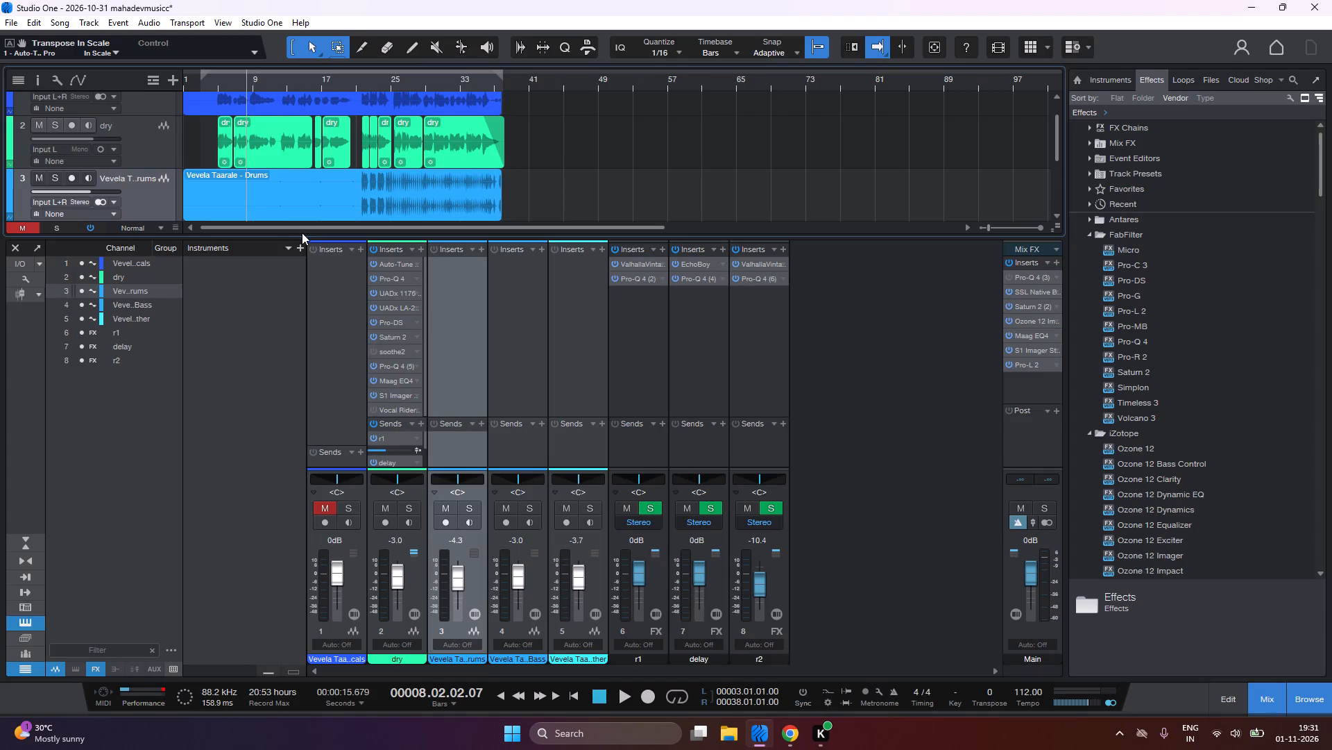
Play the song from the loop start and set the dry channel's r1 send level to -30.0 dB.
text(1)
key(space)
drag(405, 450, 411, 490)
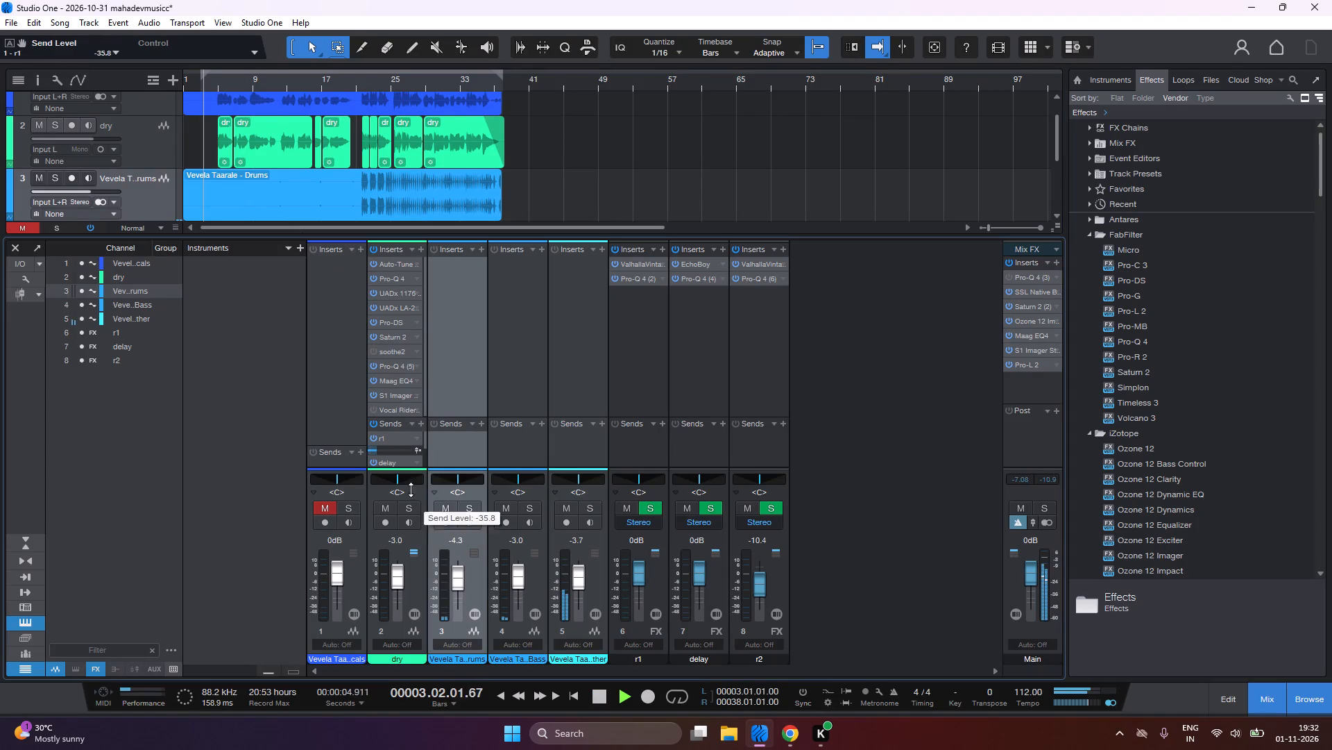
drag(411, 490, 255, 515)
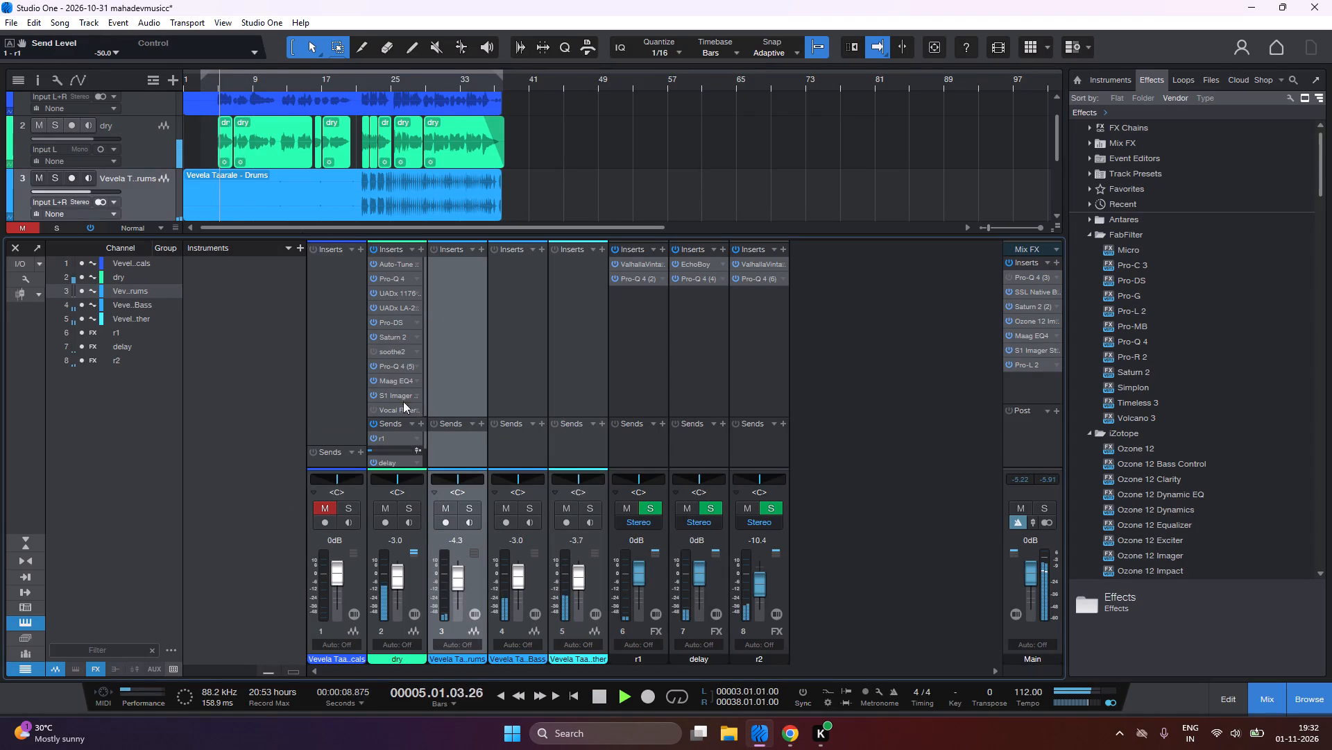
Open the dry channel's Pro-Q 4 (5) equalizer and examine its curve and spectrum while the song plays through.
click(416, 363)
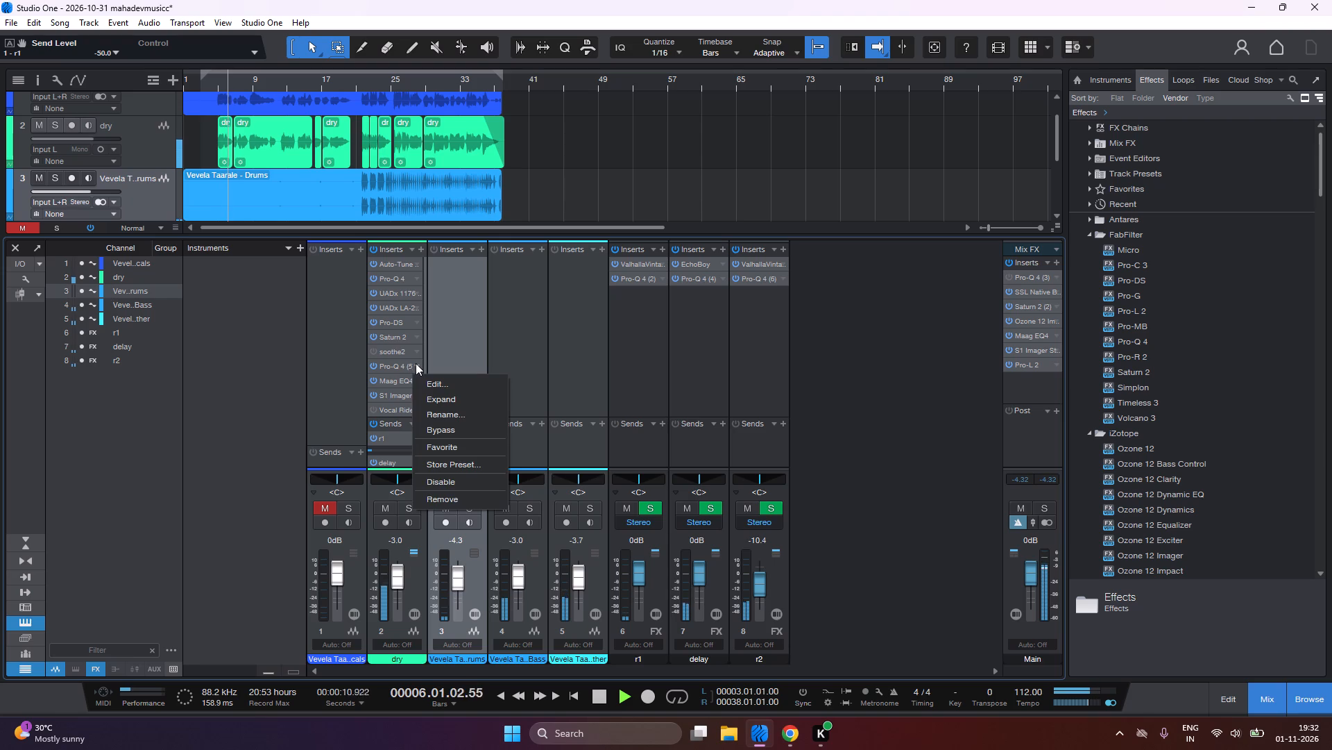
click(416, 382)
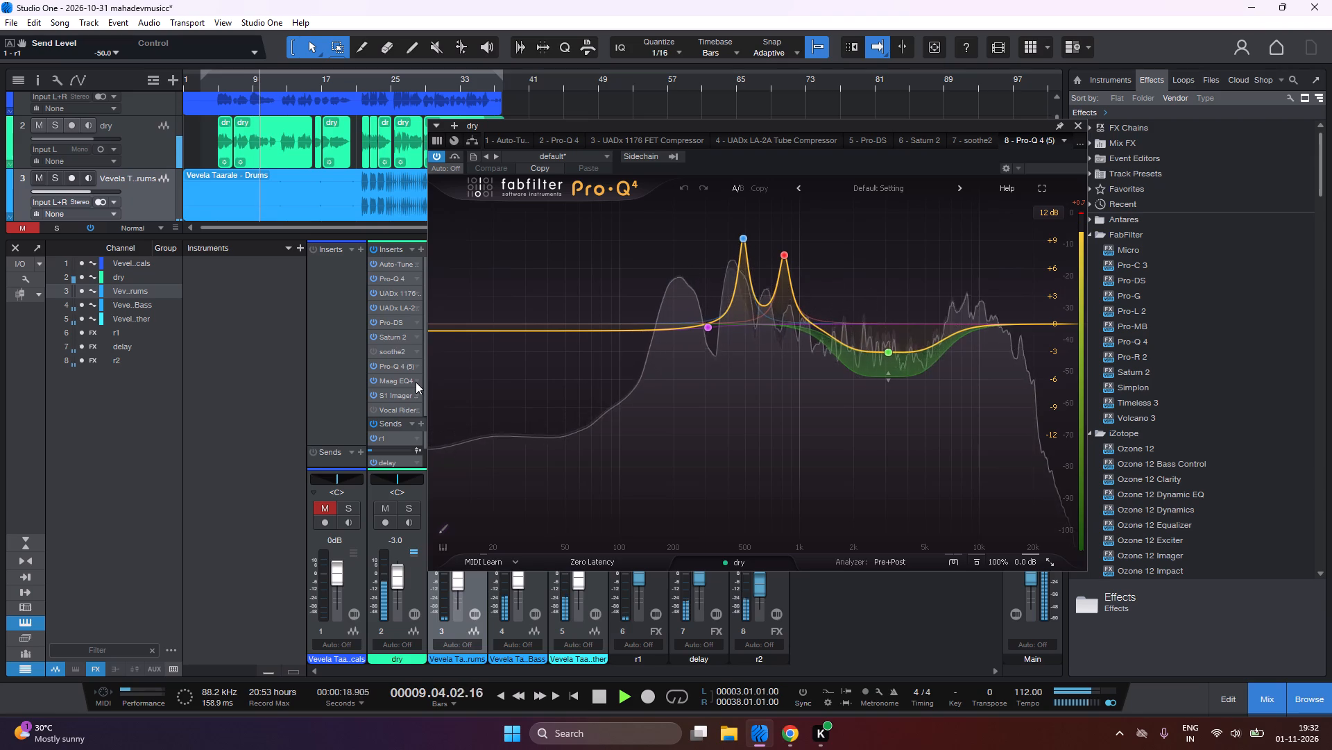
scroll(416, 382, down, 1)
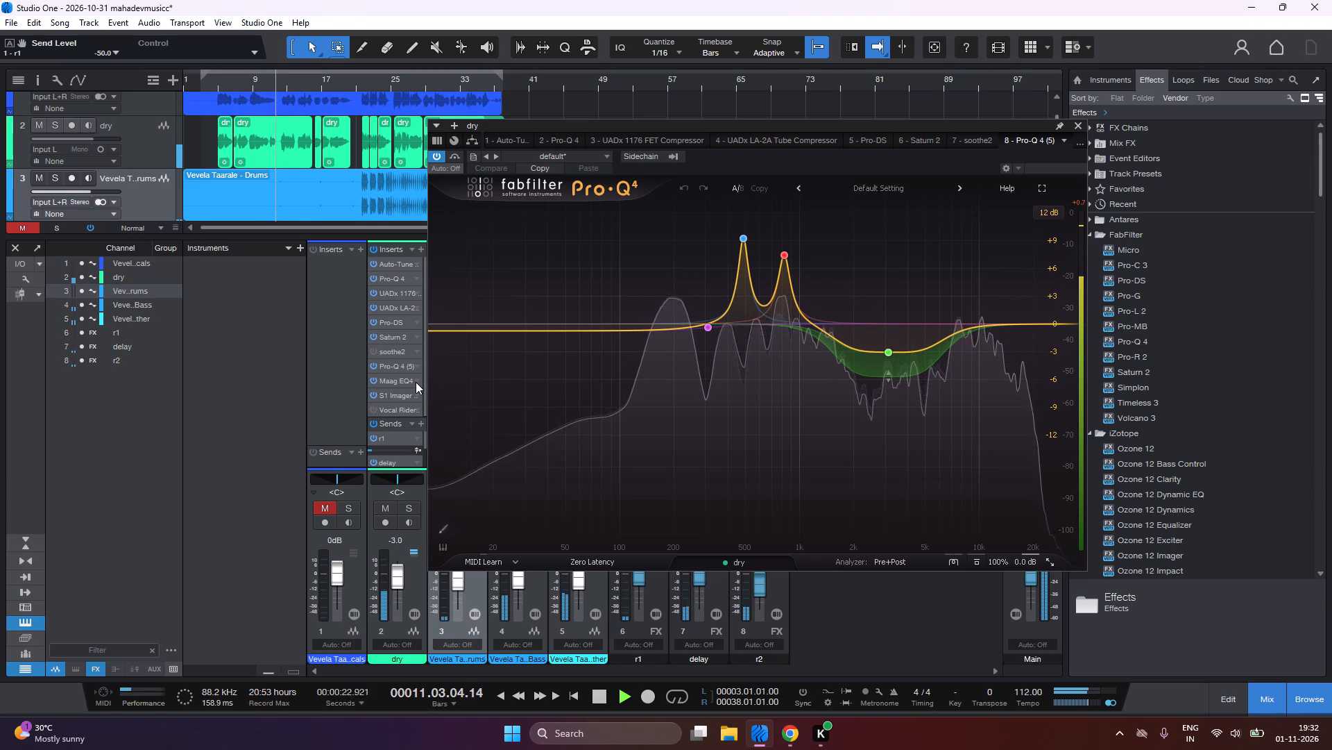
scroll(416, 382, down, 1)
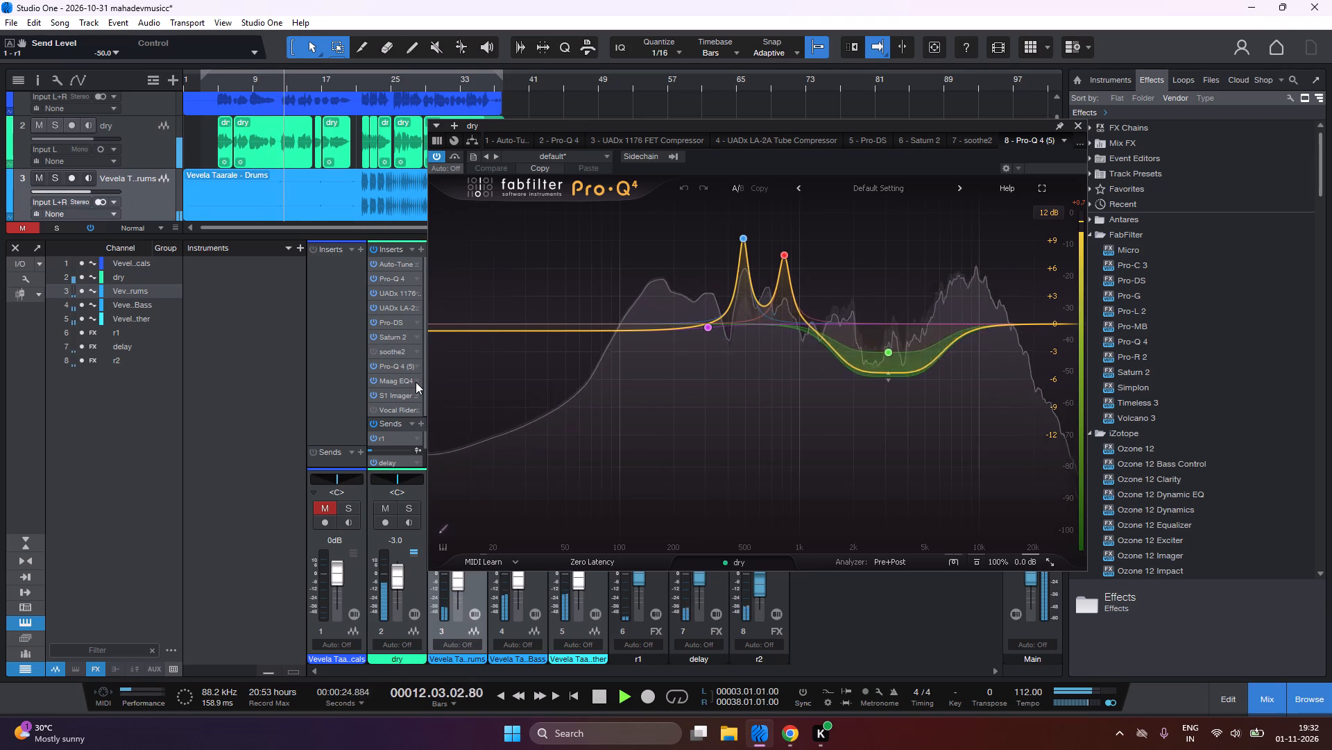
scroll(416, 382, down, 1)
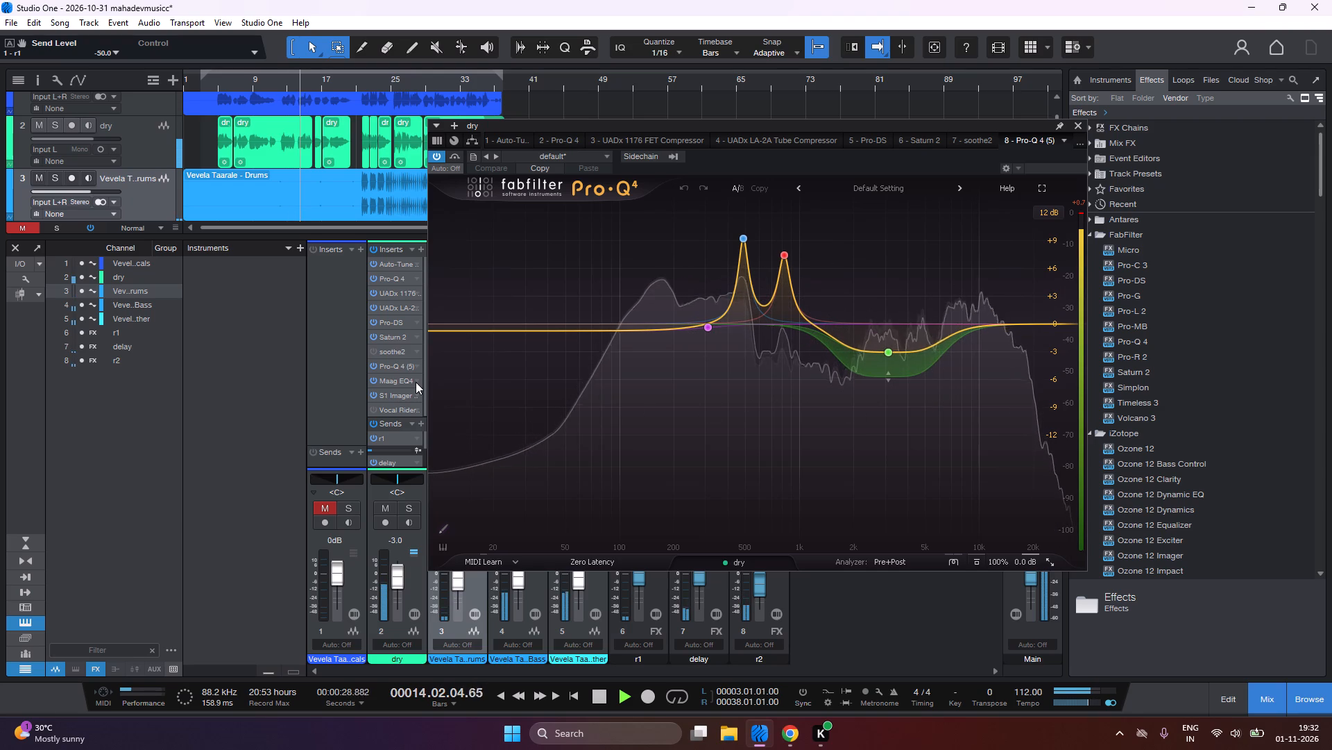
scroll(416, 382, down, 1)
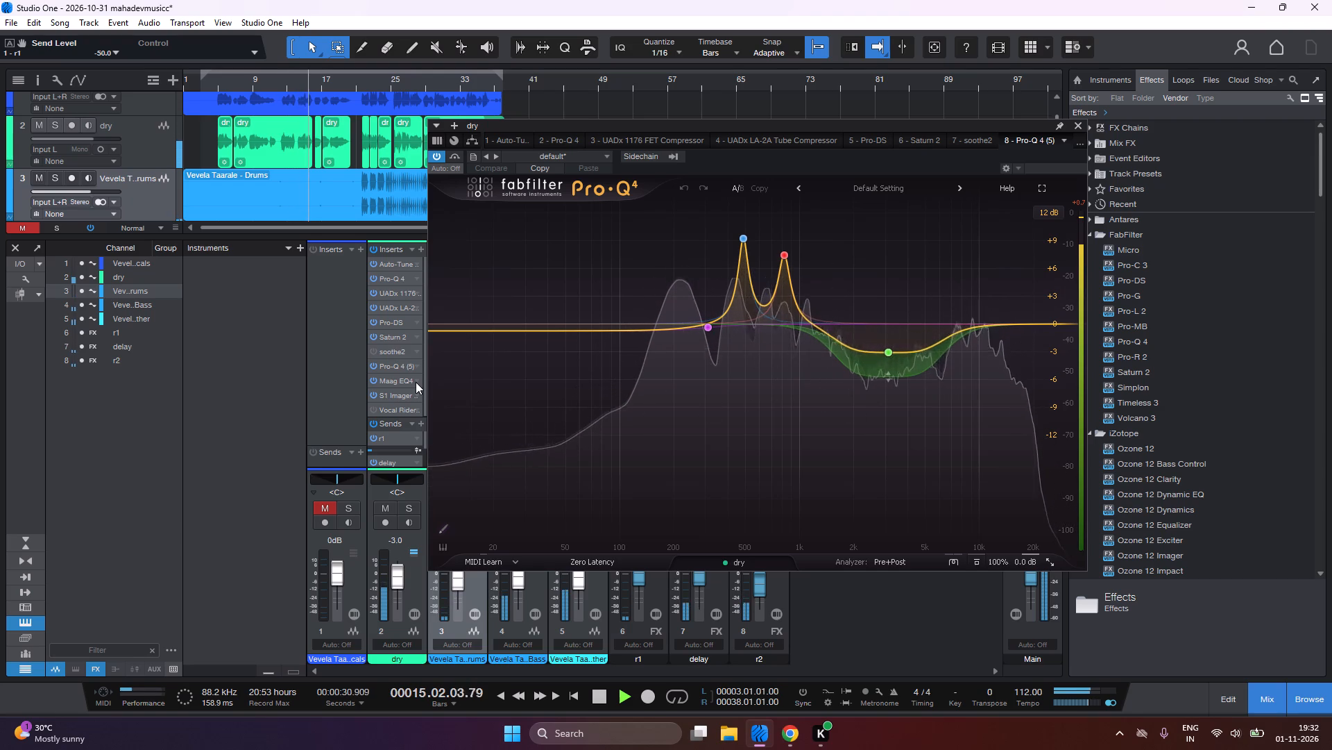
scroll(416, 382, down, 3)
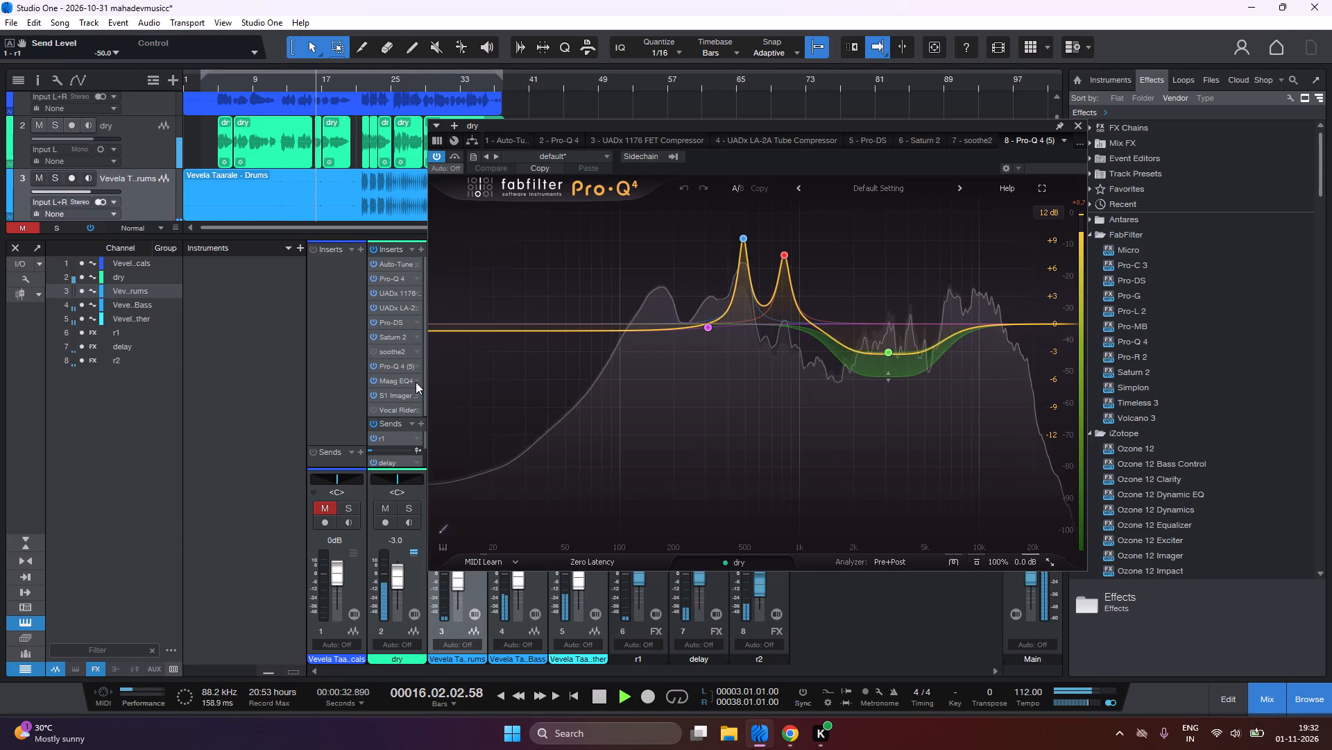
scroll(416, 382, down, 2)
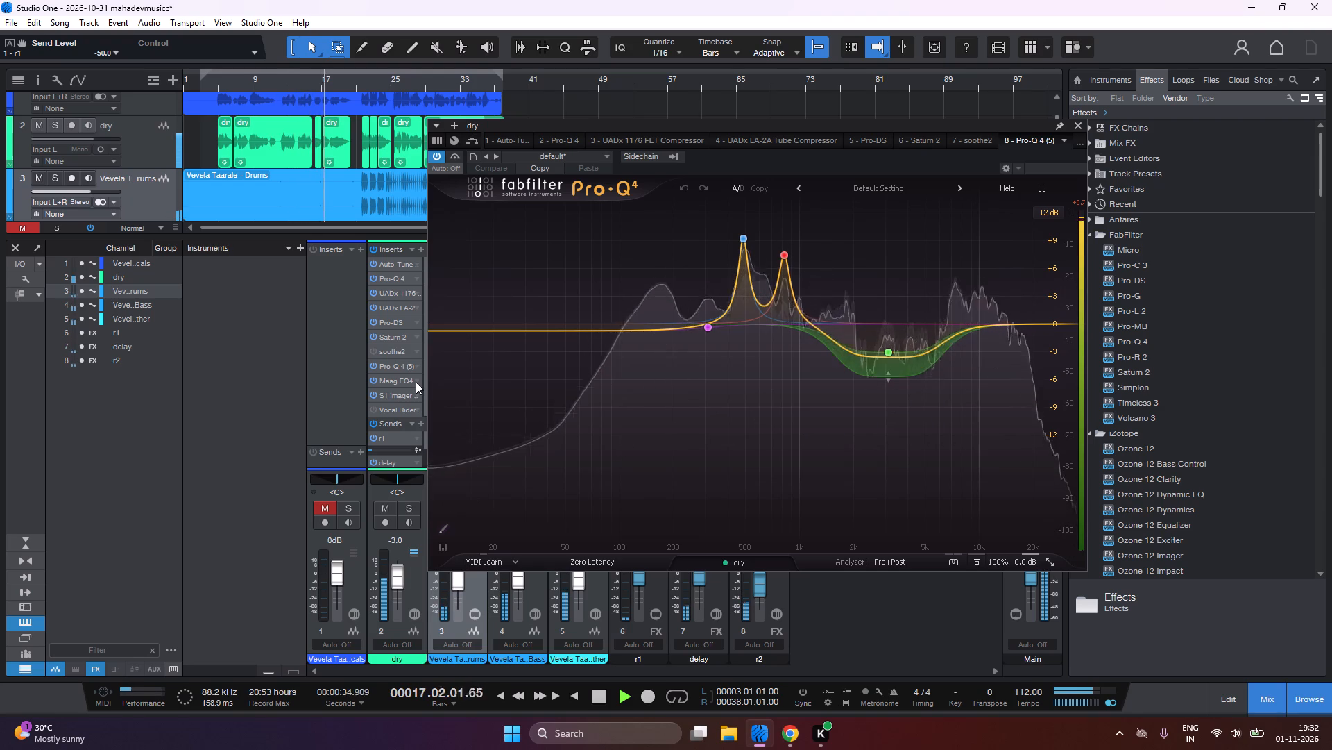
scroll(416, 382, down, 1)
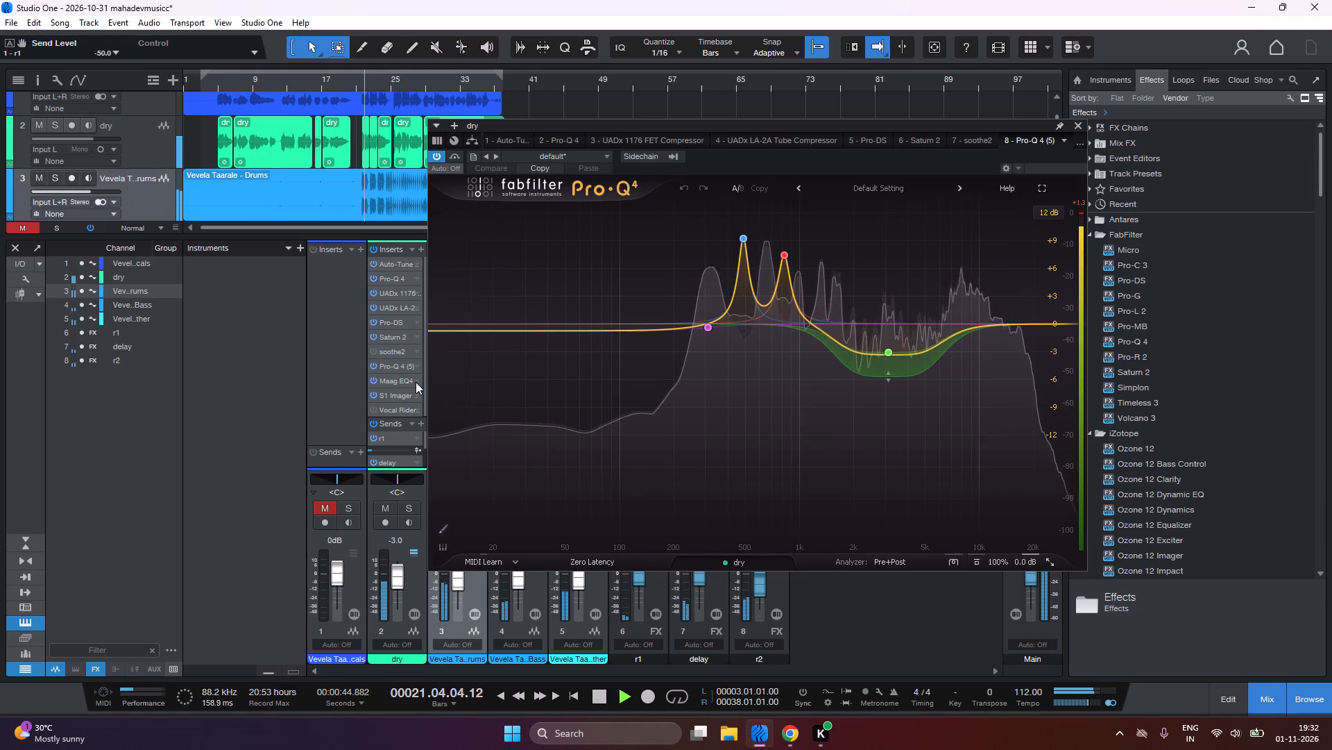
scroll(416, 382, down, 1)
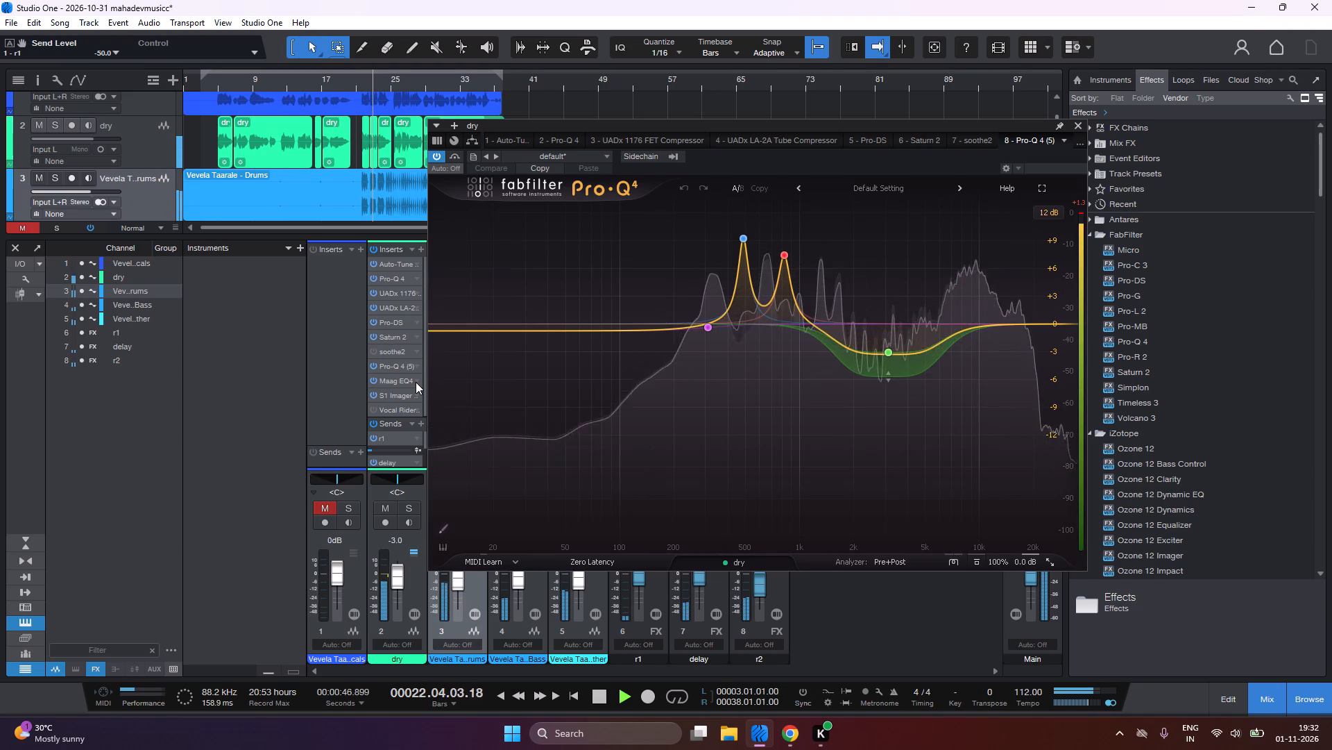
scroll(416, 382, down, 2)
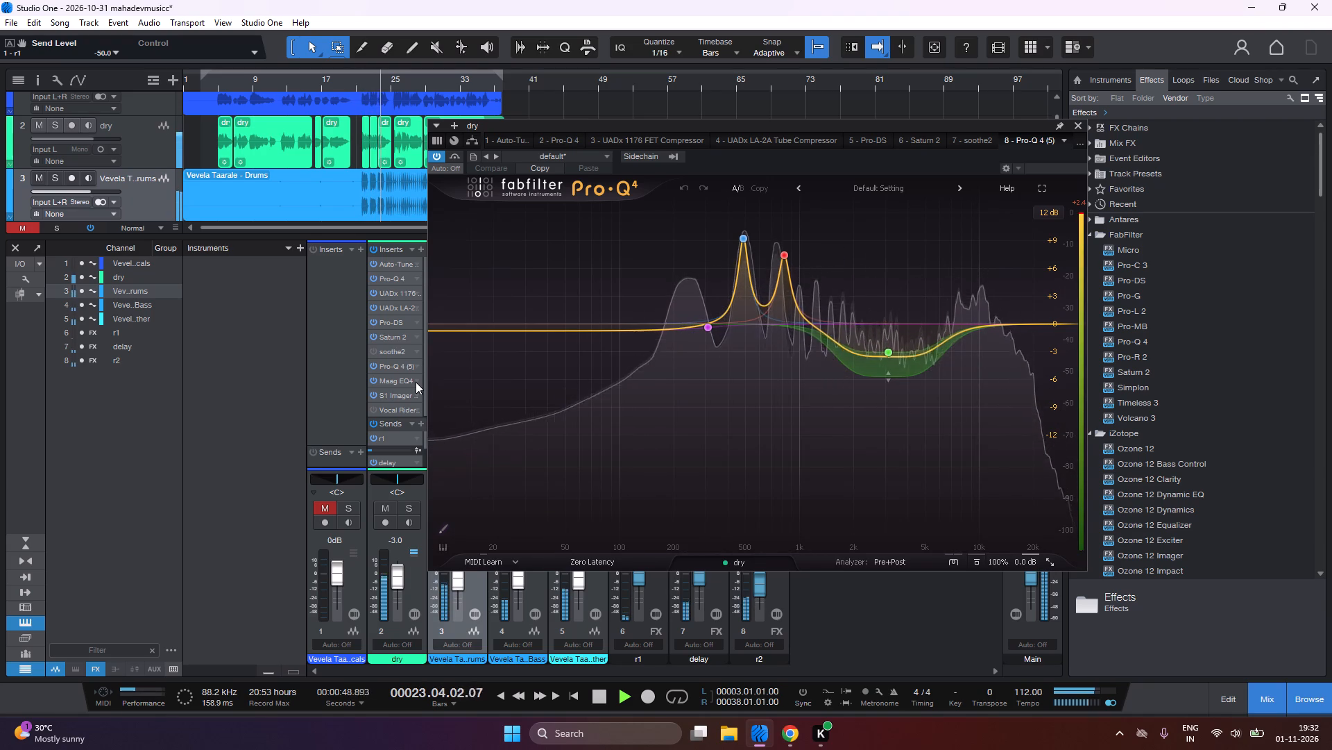
scroll(416, 382, down, 2)
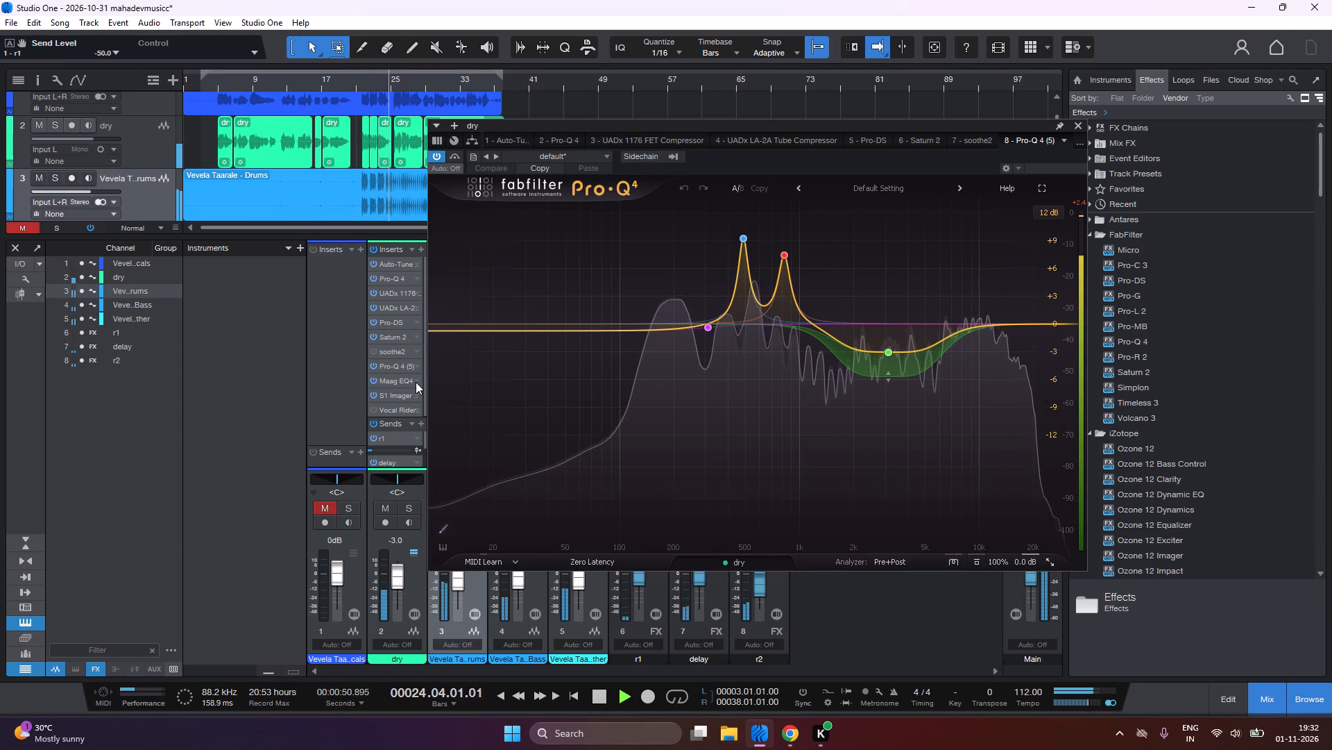
scroll(416, 382, down, 1)
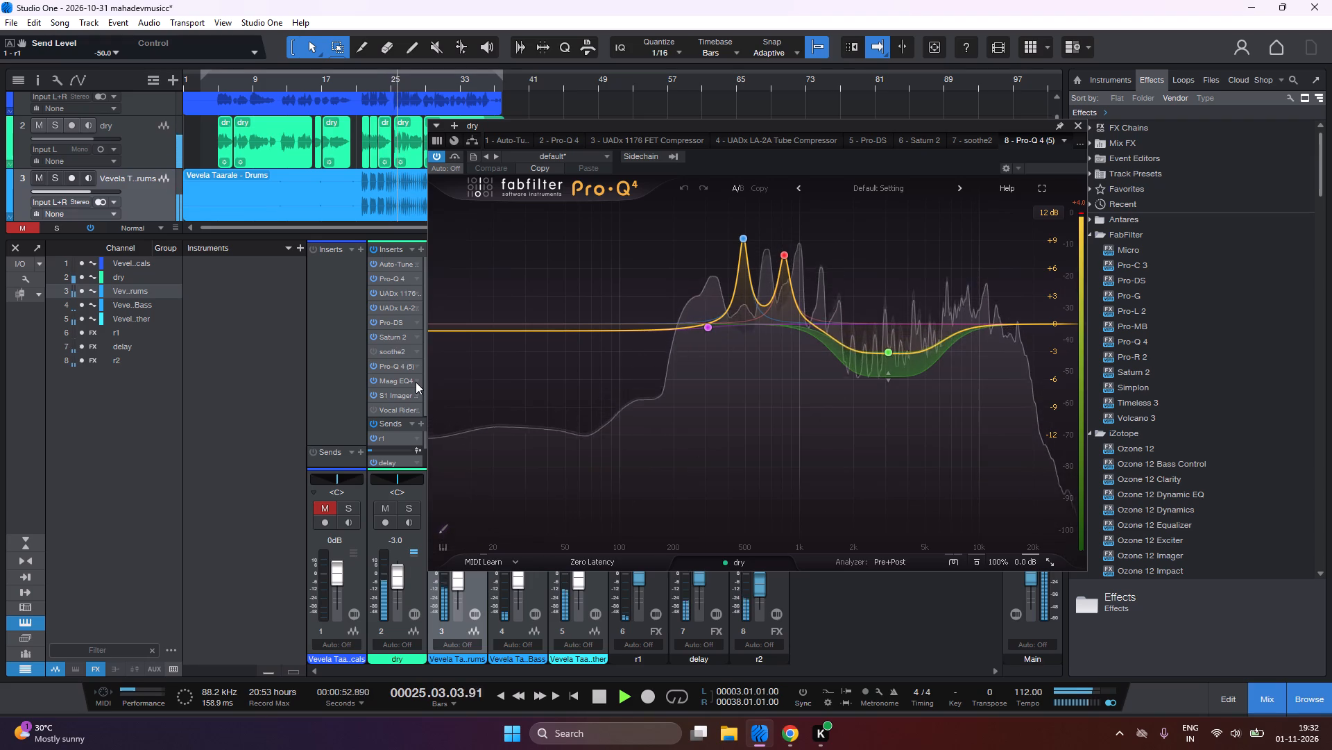
scroll(416, 382, down, 1)
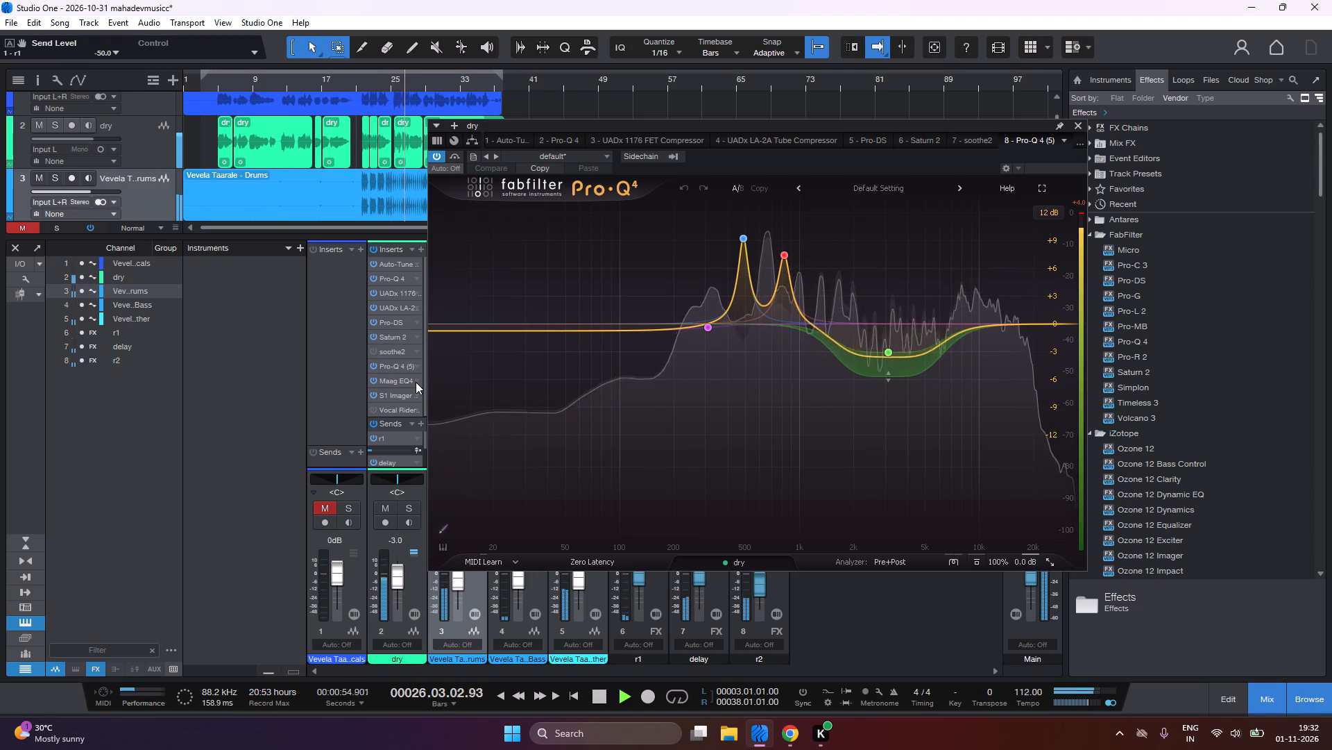
scroll(416, 382, down, 1)
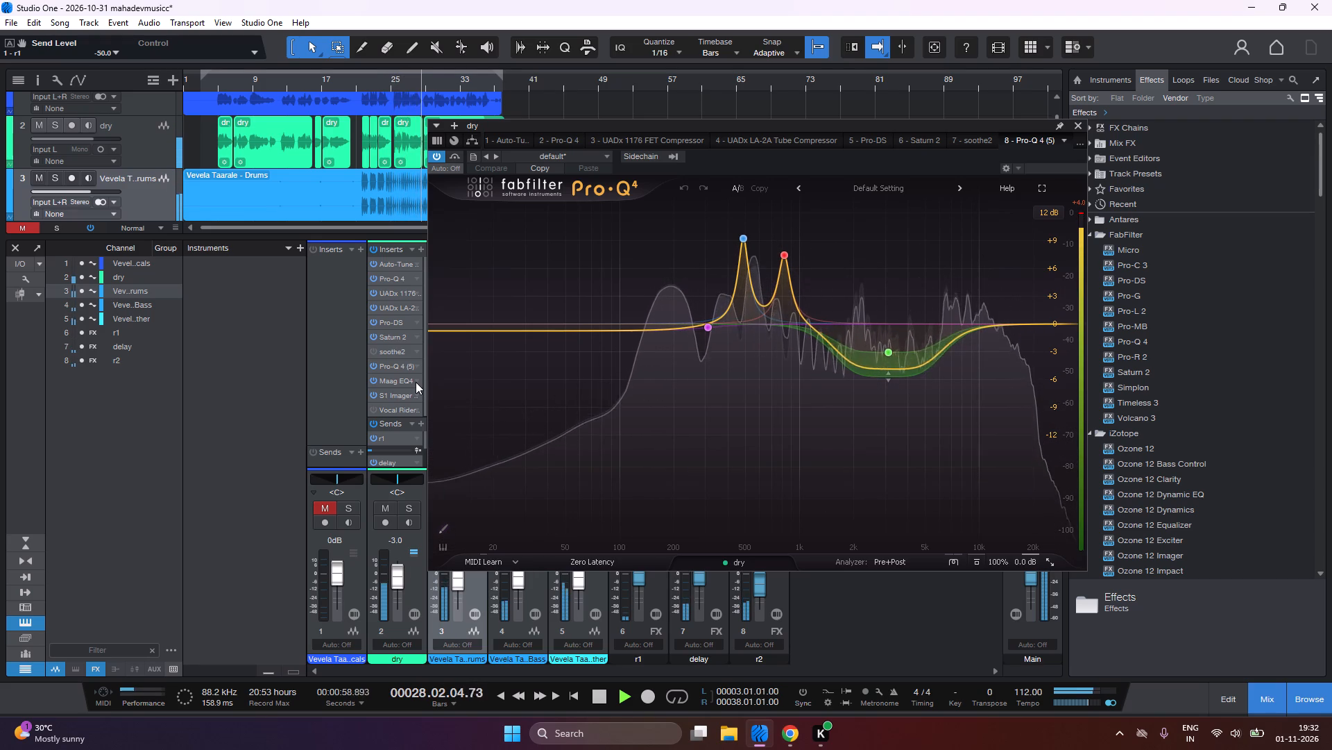
scroll(416, 382, down, 1)
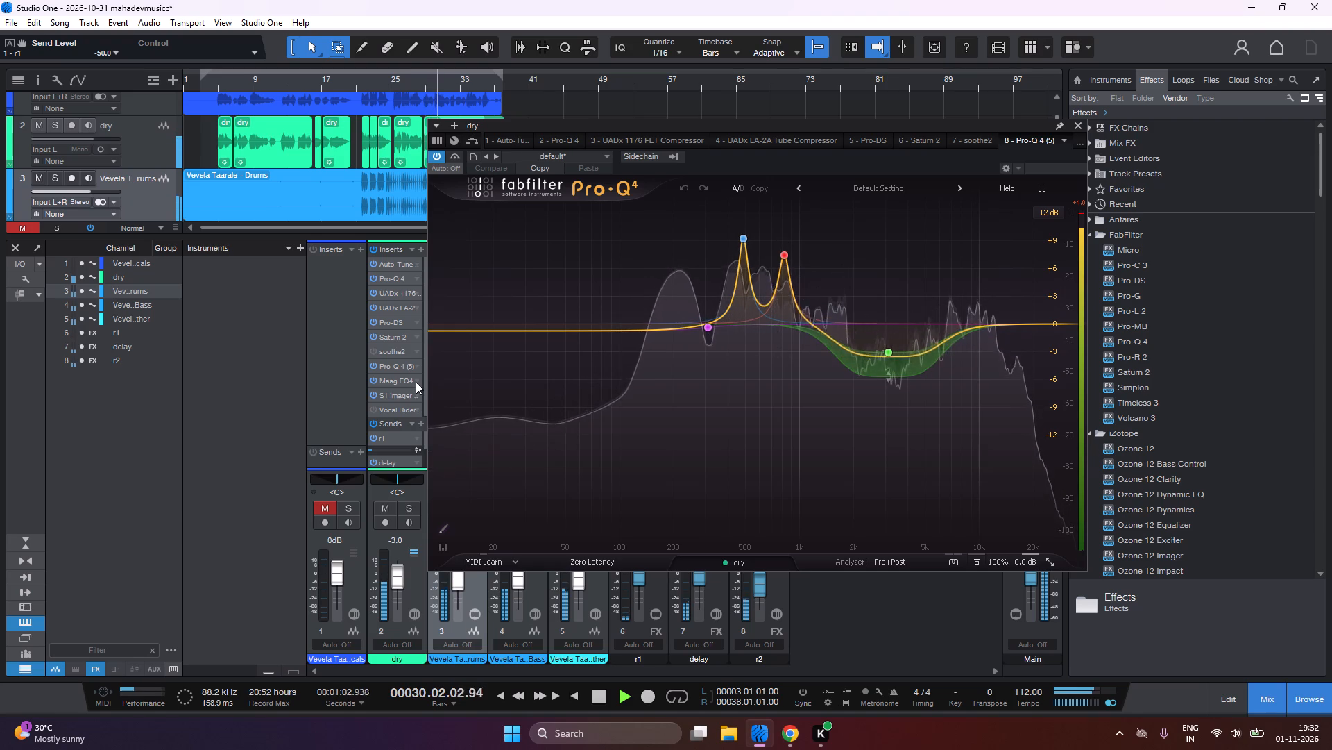
scroll(416, 382, down, 1)
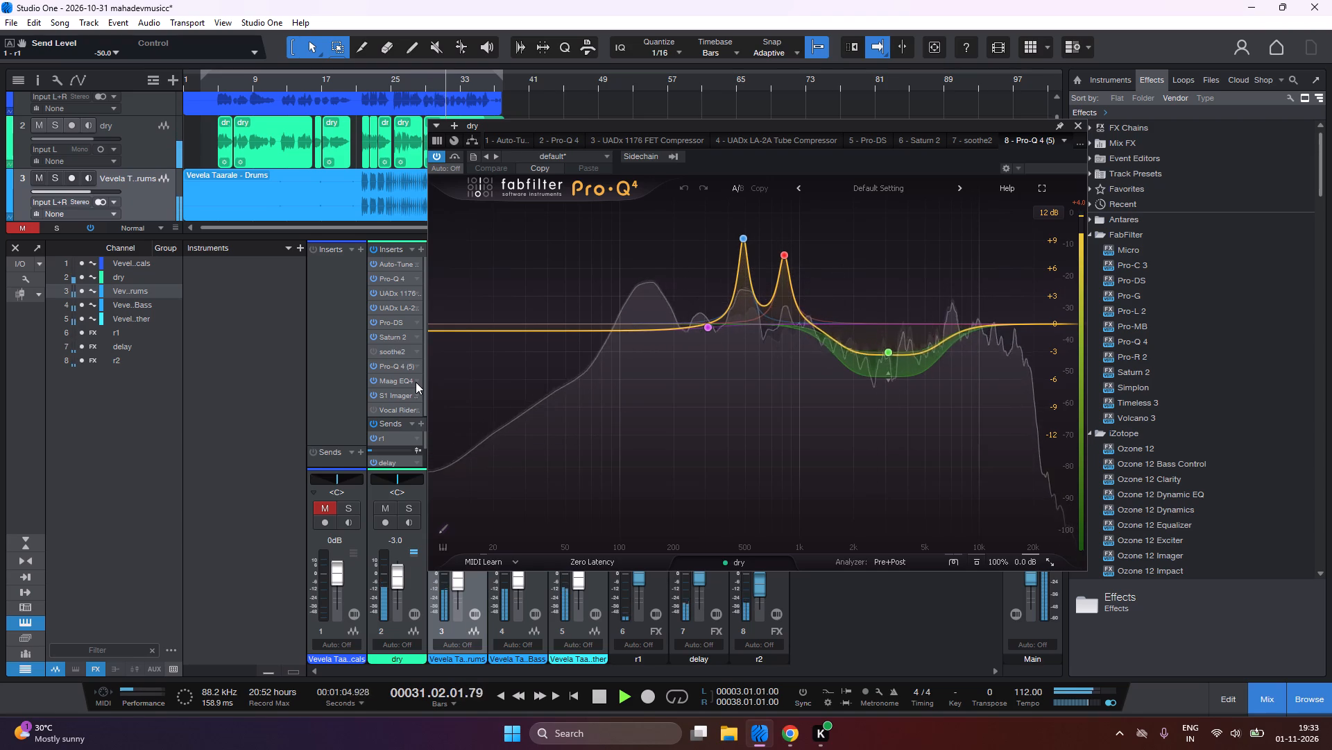
scroll(416, 382, down, 1)
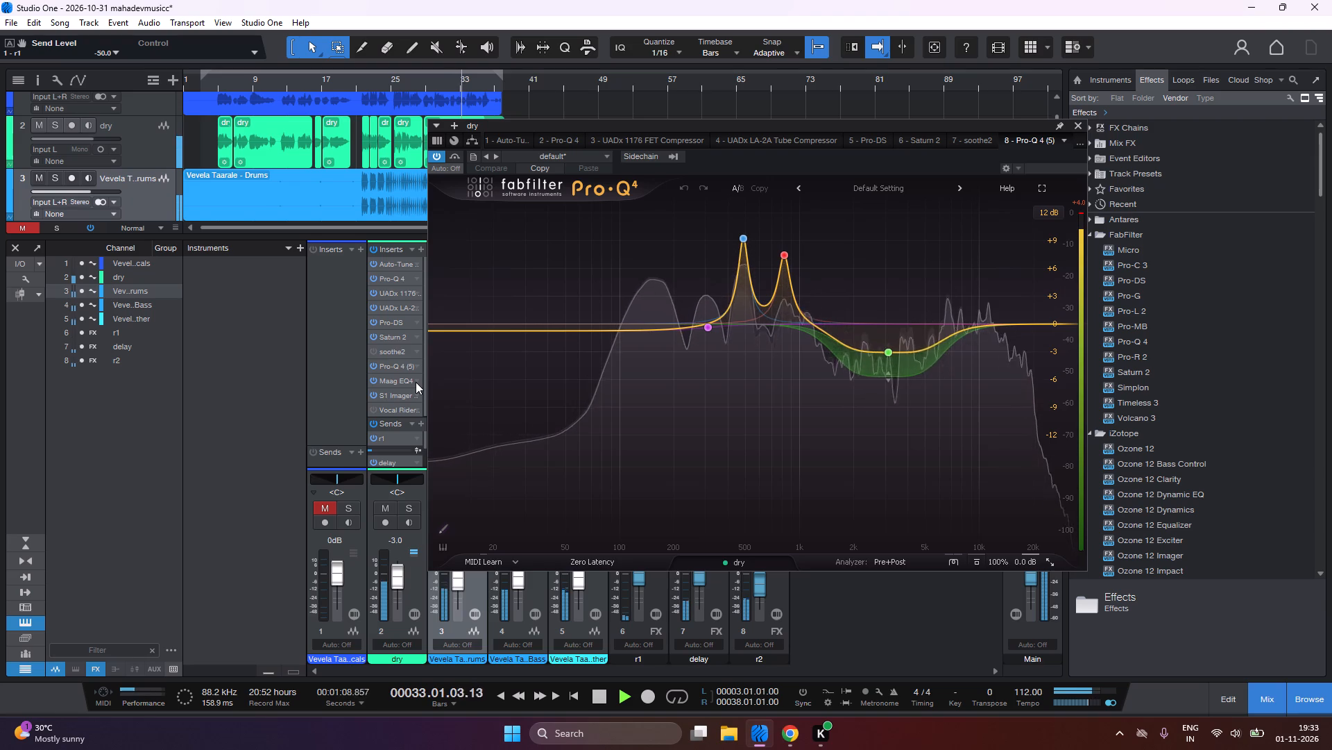
scroll(416, 382, down, 1)
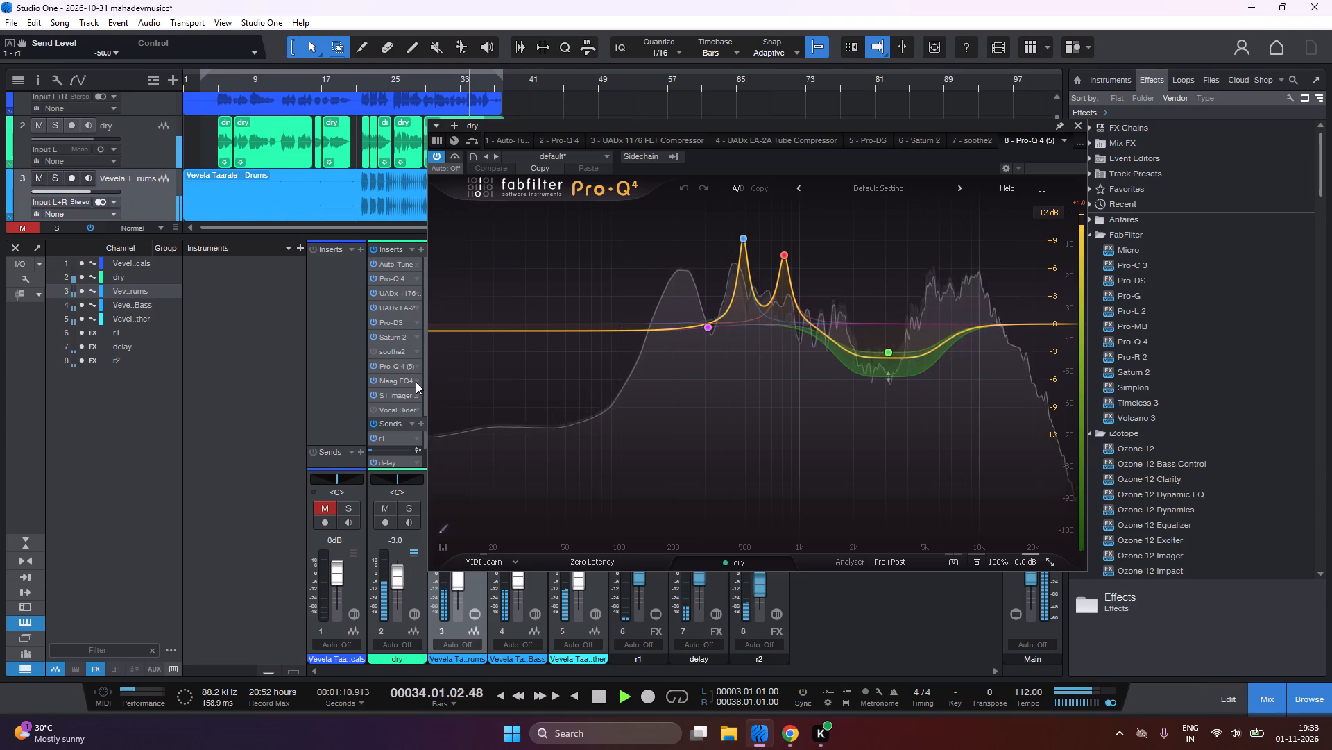
scroll(416, 382, down, 1)
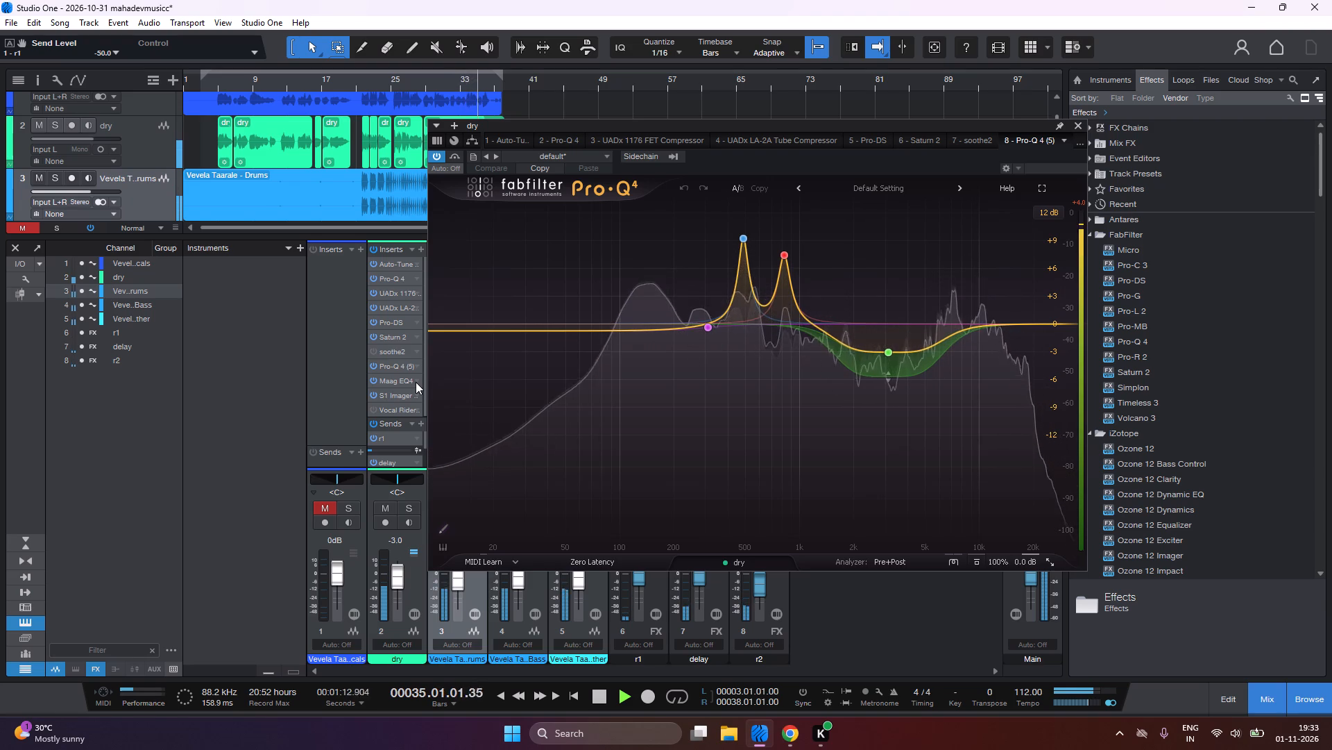
scroll(416, 382, down, 1)
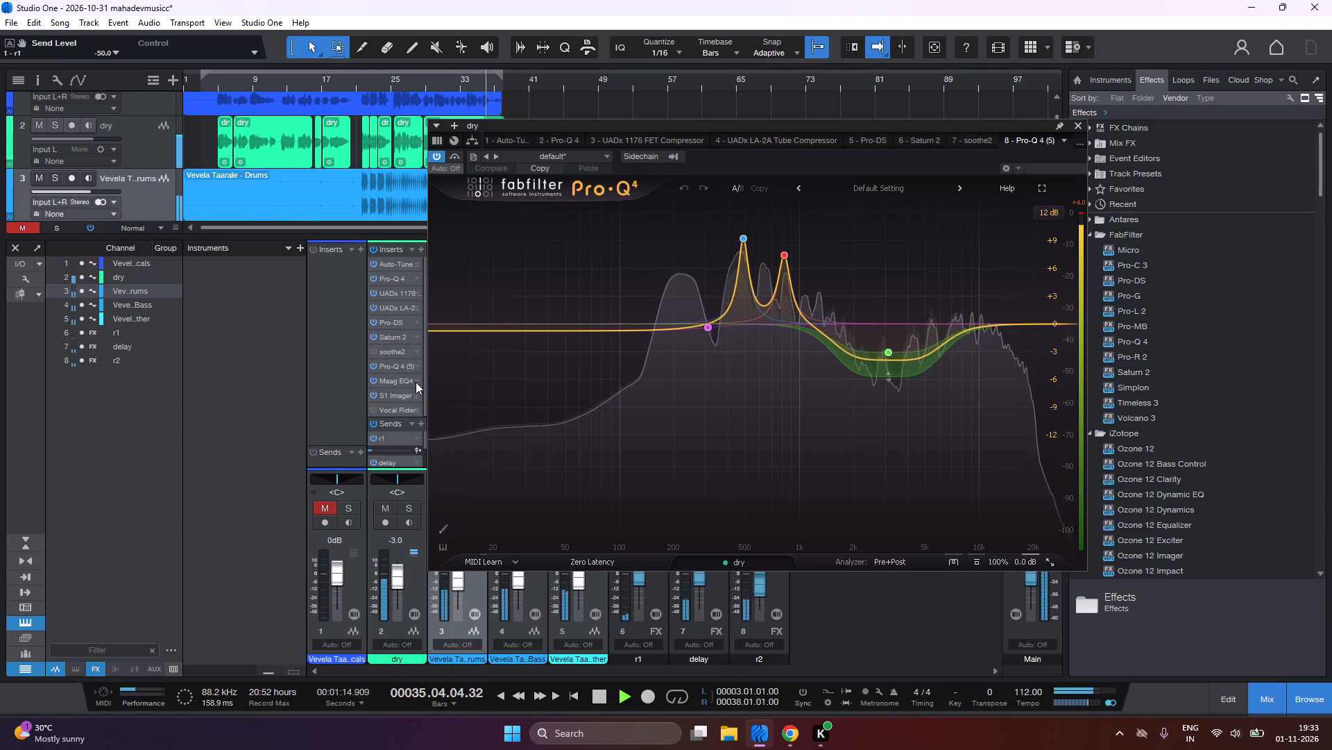
scroll(416, 382, down, 1)
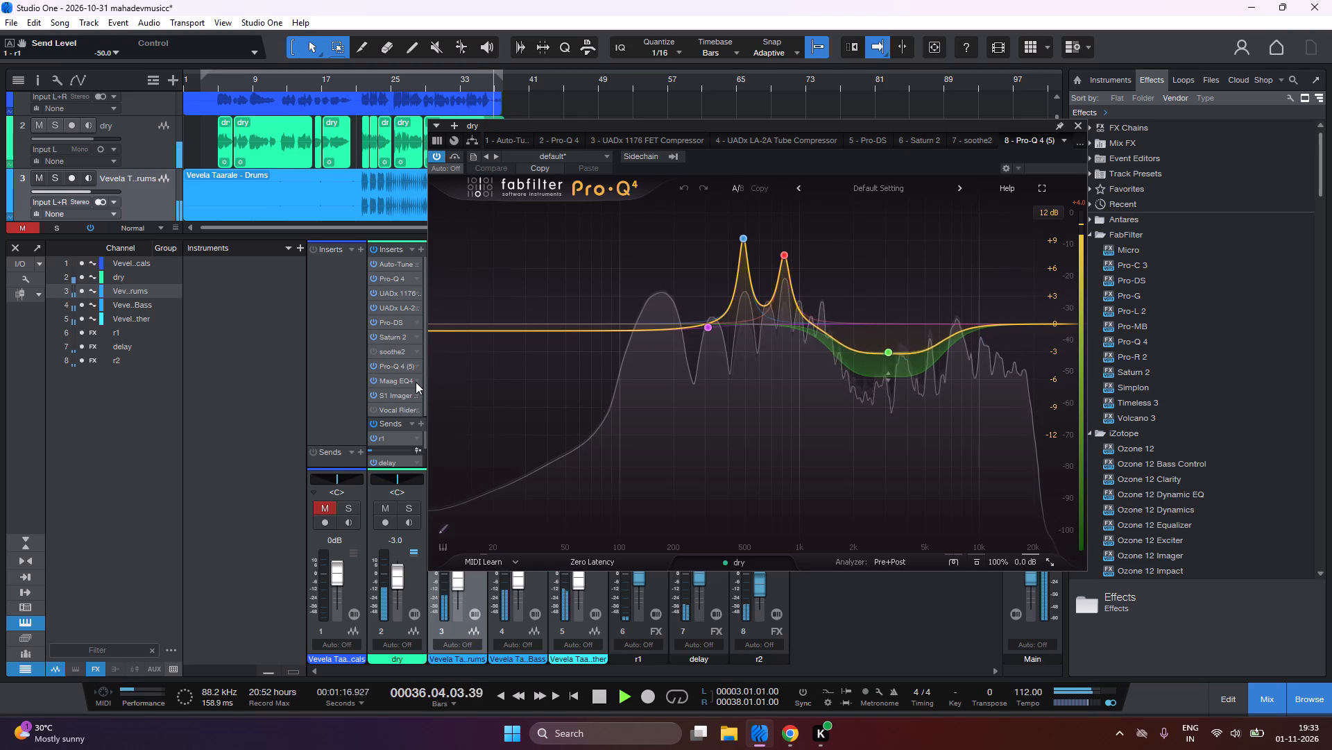
scroll(416, 382, down, 2)
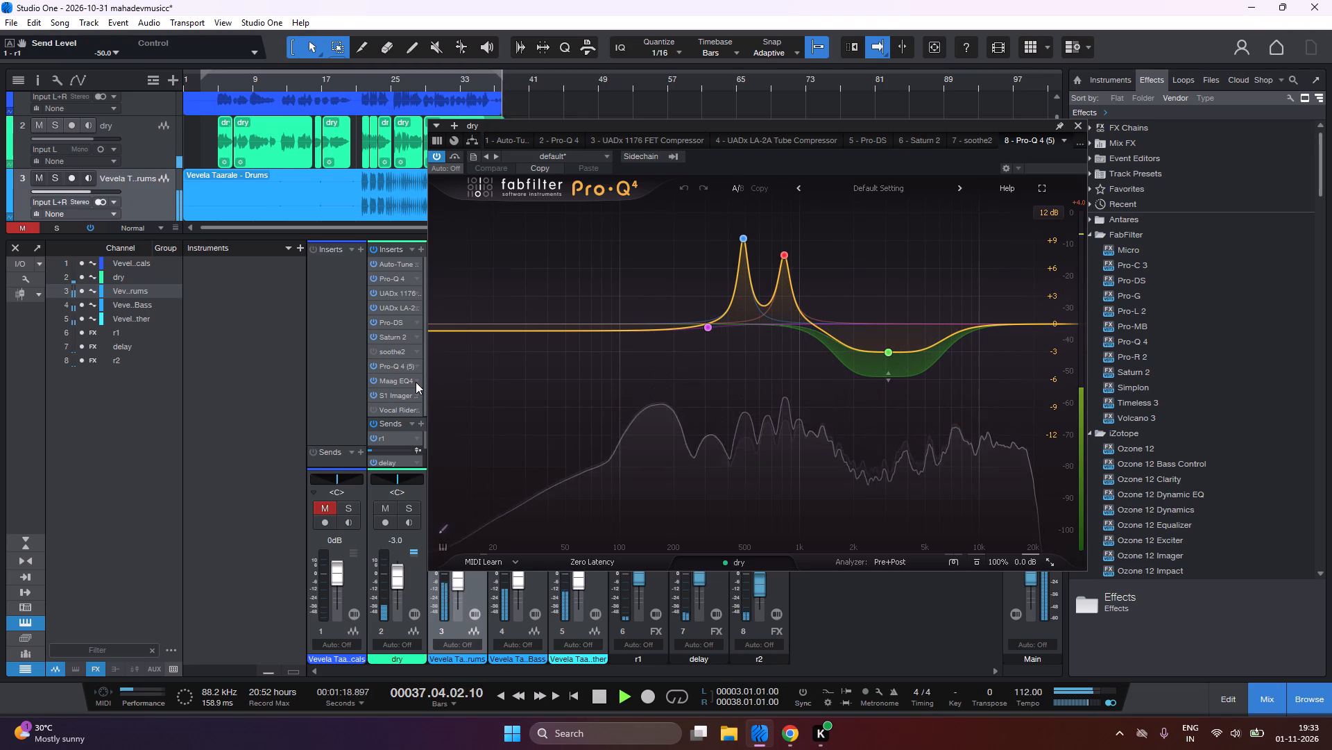
scroll(416, 382, down, 2)
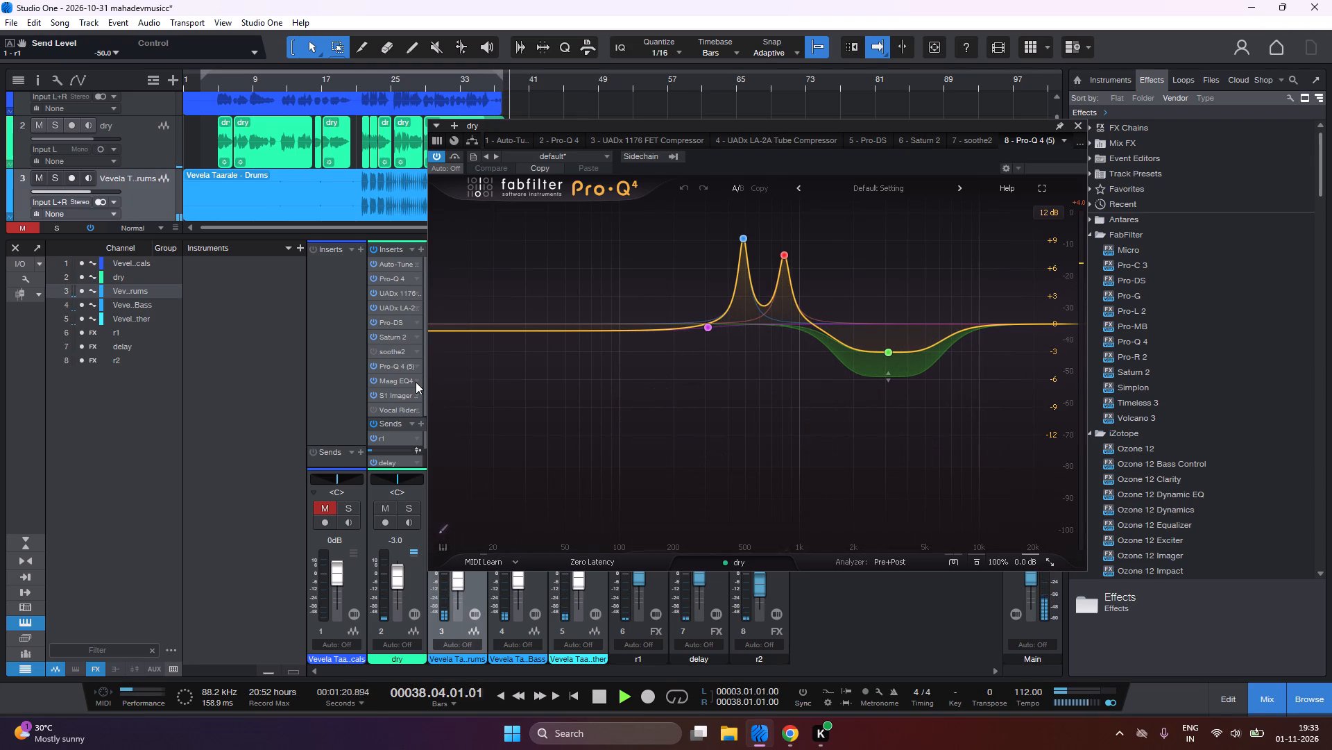
scroll(416, 382, down, 2)
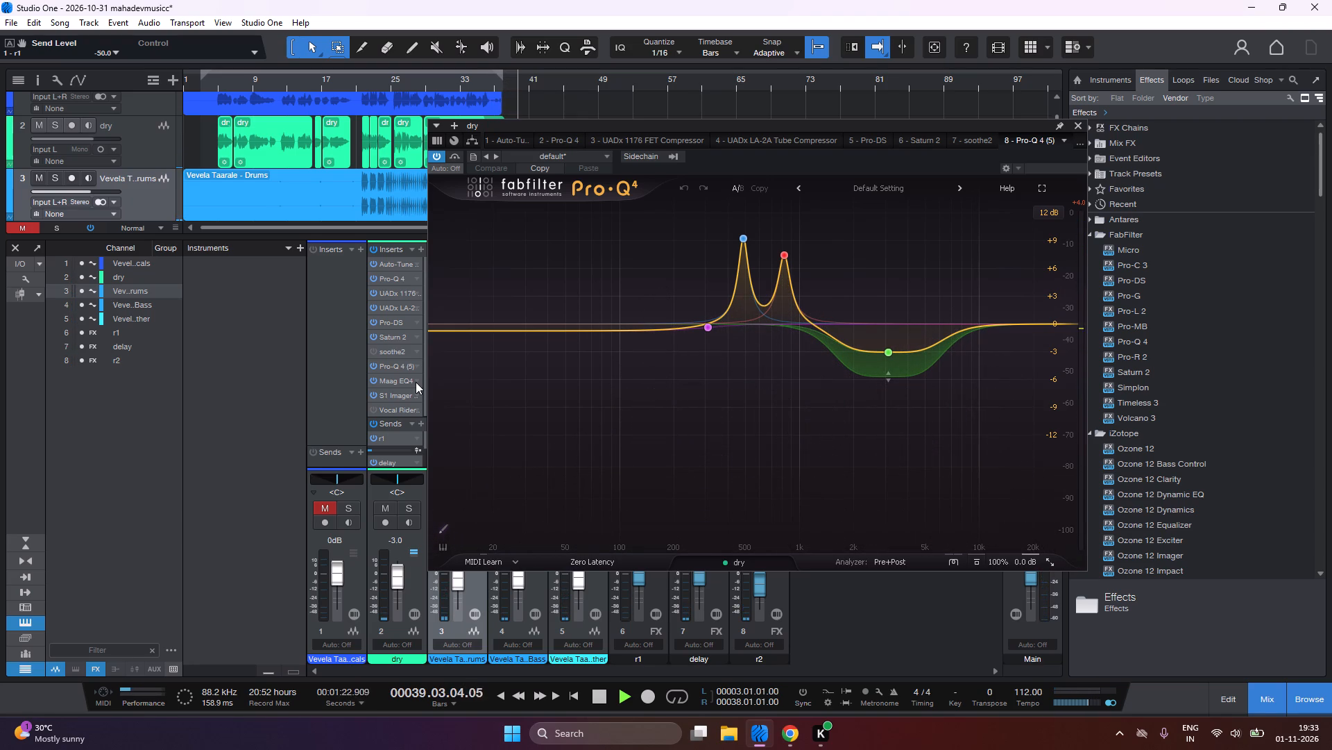
scroll(416, 382, down, 1)
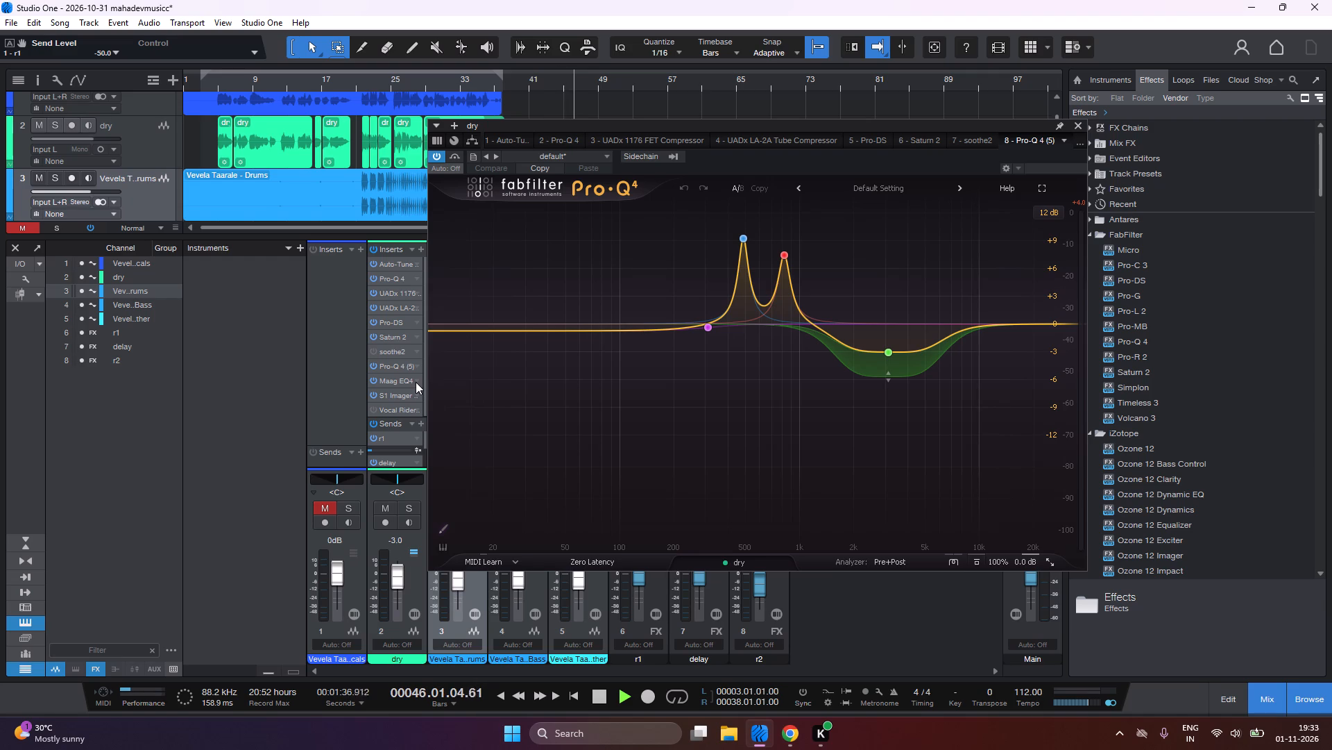
scroll(416, 382, down, 1)
Replay the song from the loop start and lower the dry vocal's Pro-Q 4 (5) low-shelf band to about -5.5 dB at 300 Hz.
key(1)
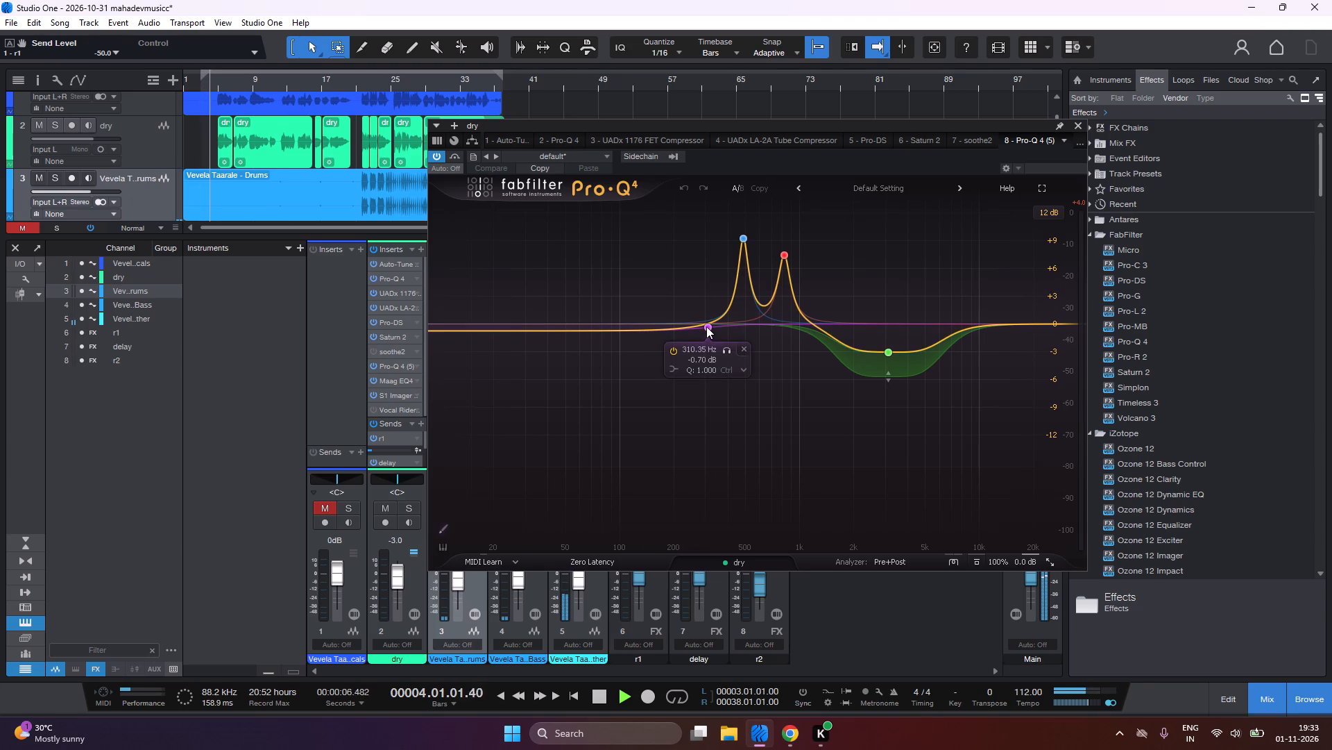
drag(706, 326, 707, 371)
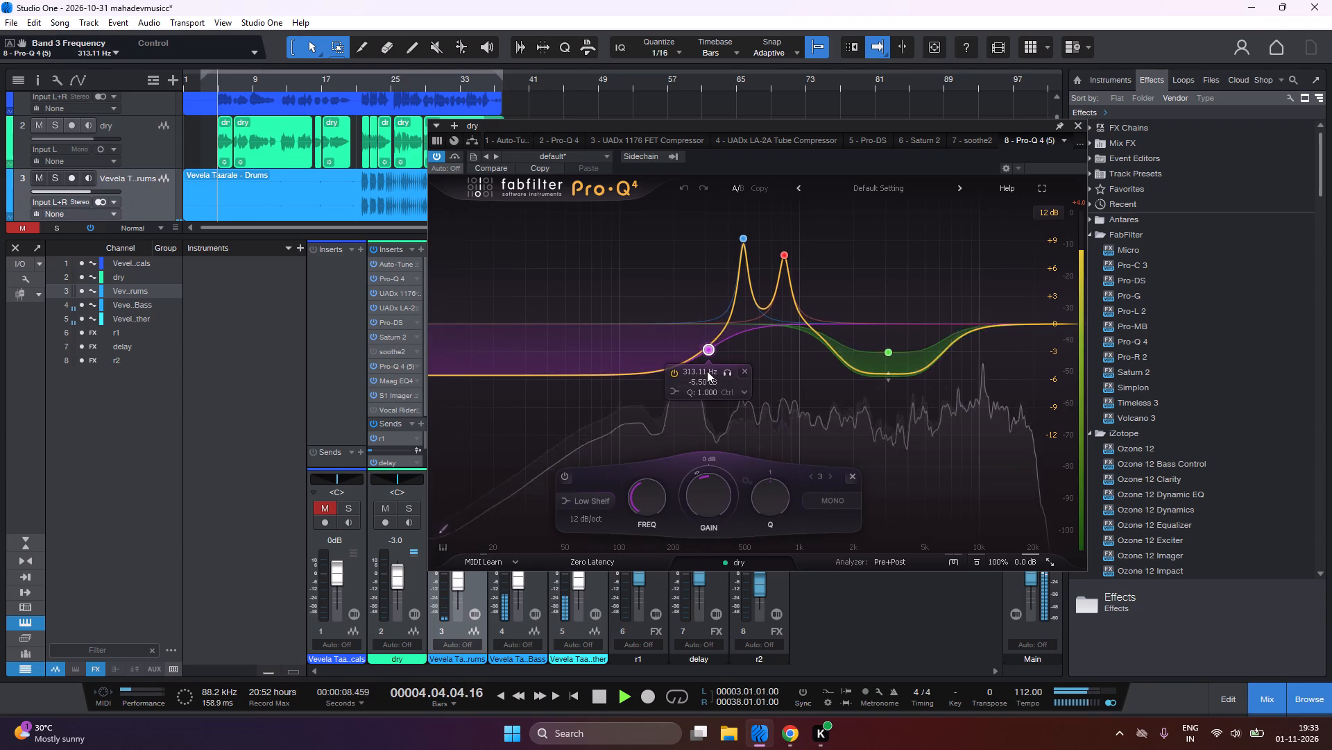
drag(707, 371, 701, 351)
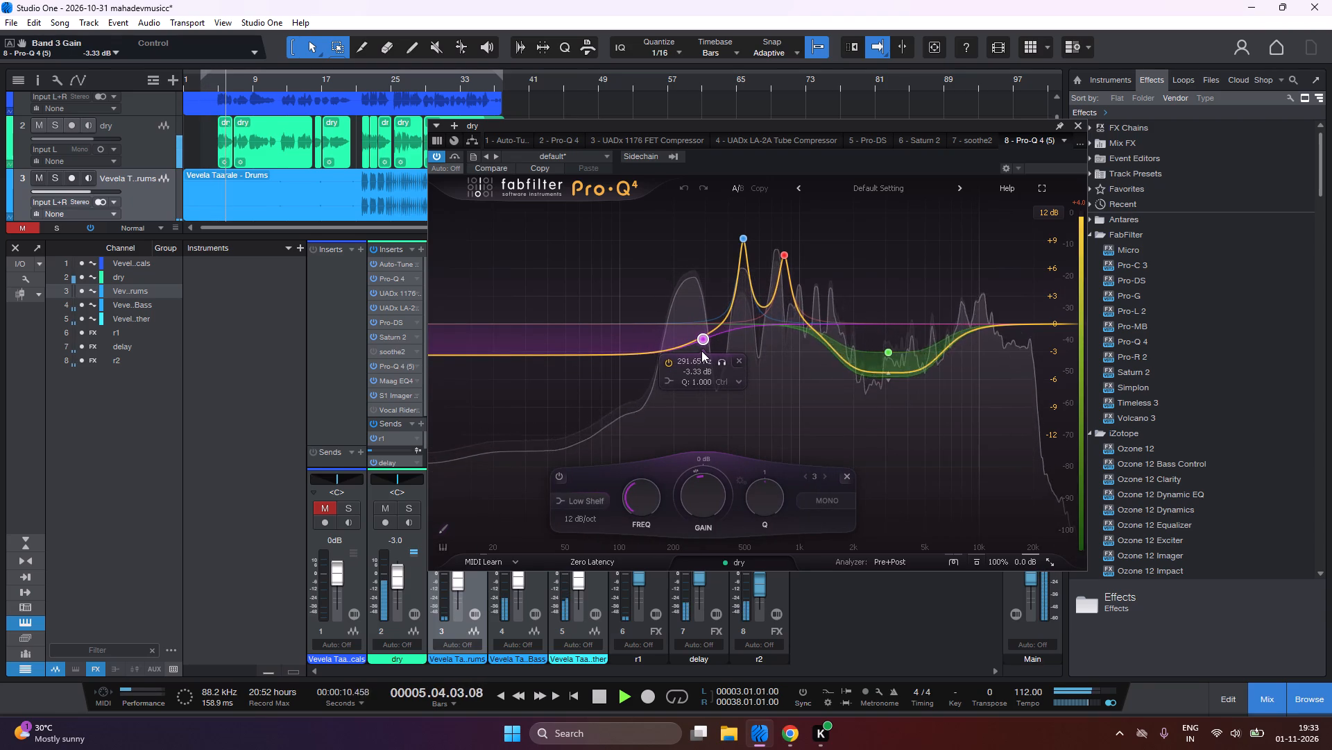
drag(701, 351, 703, 371)
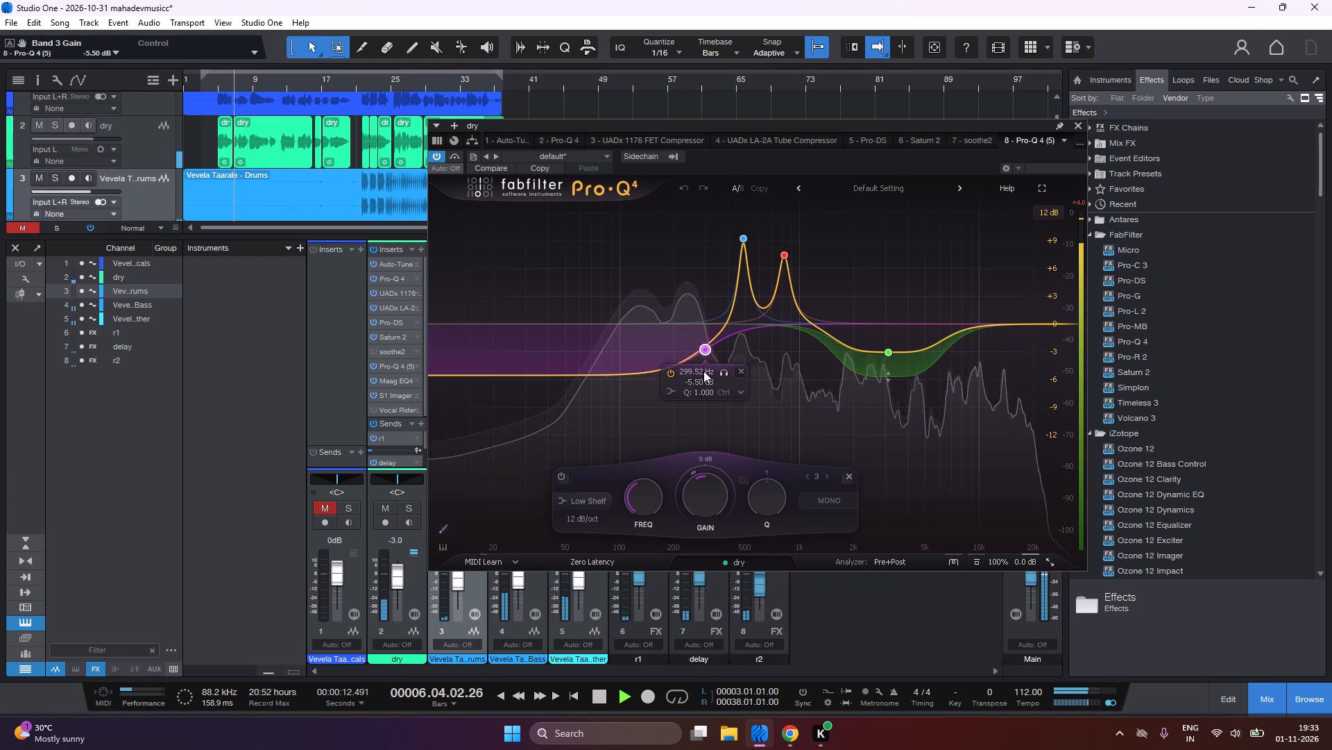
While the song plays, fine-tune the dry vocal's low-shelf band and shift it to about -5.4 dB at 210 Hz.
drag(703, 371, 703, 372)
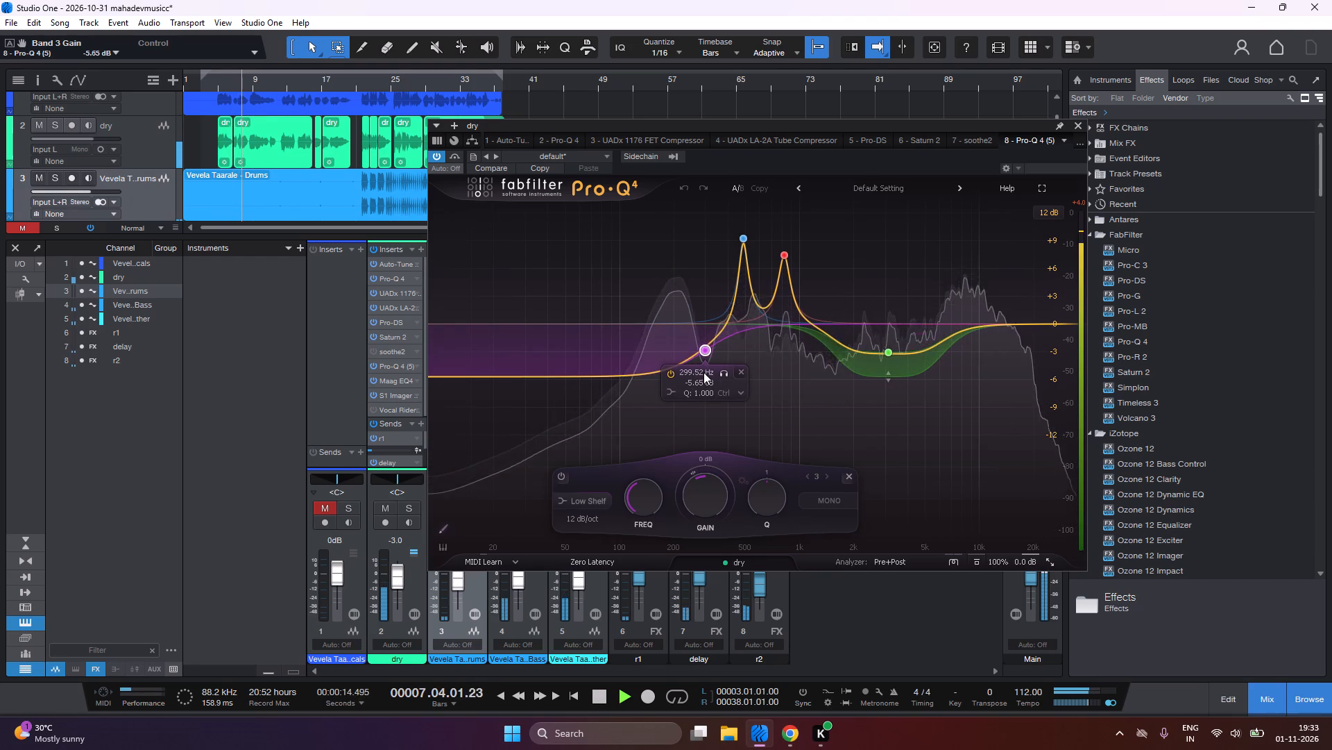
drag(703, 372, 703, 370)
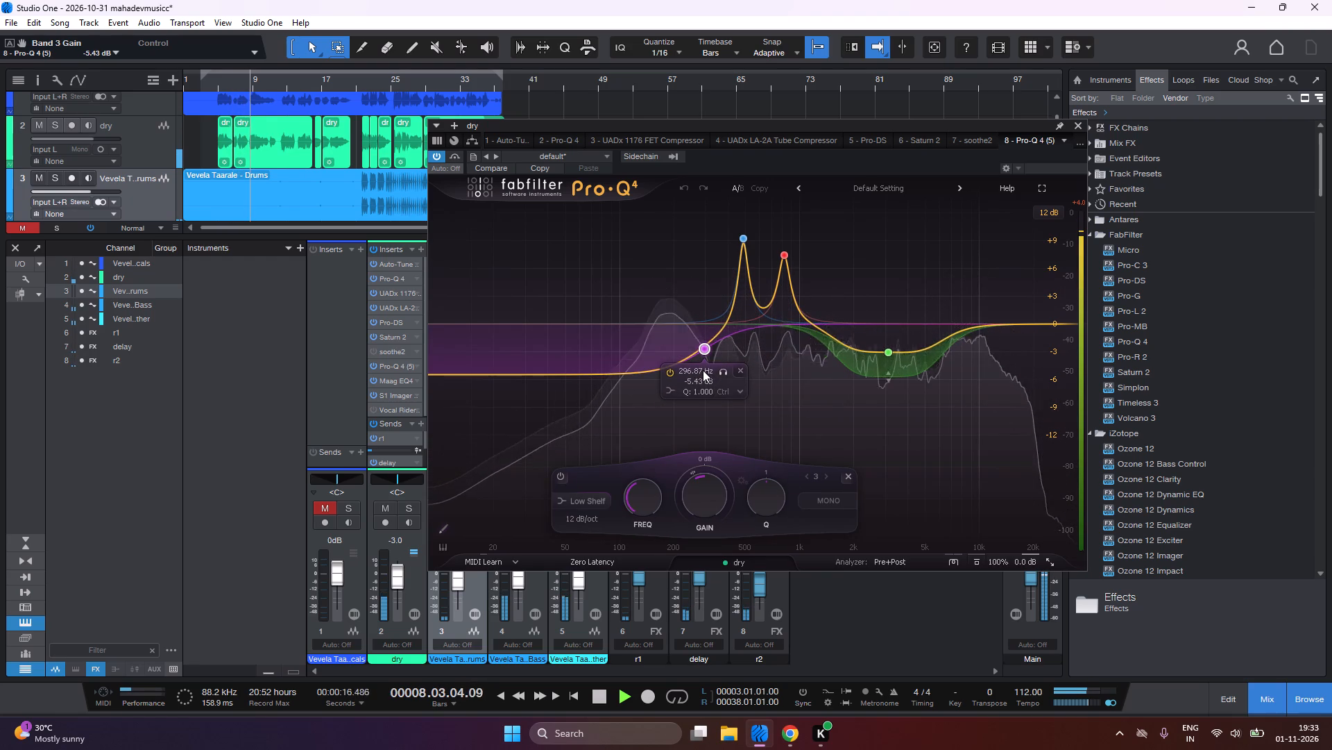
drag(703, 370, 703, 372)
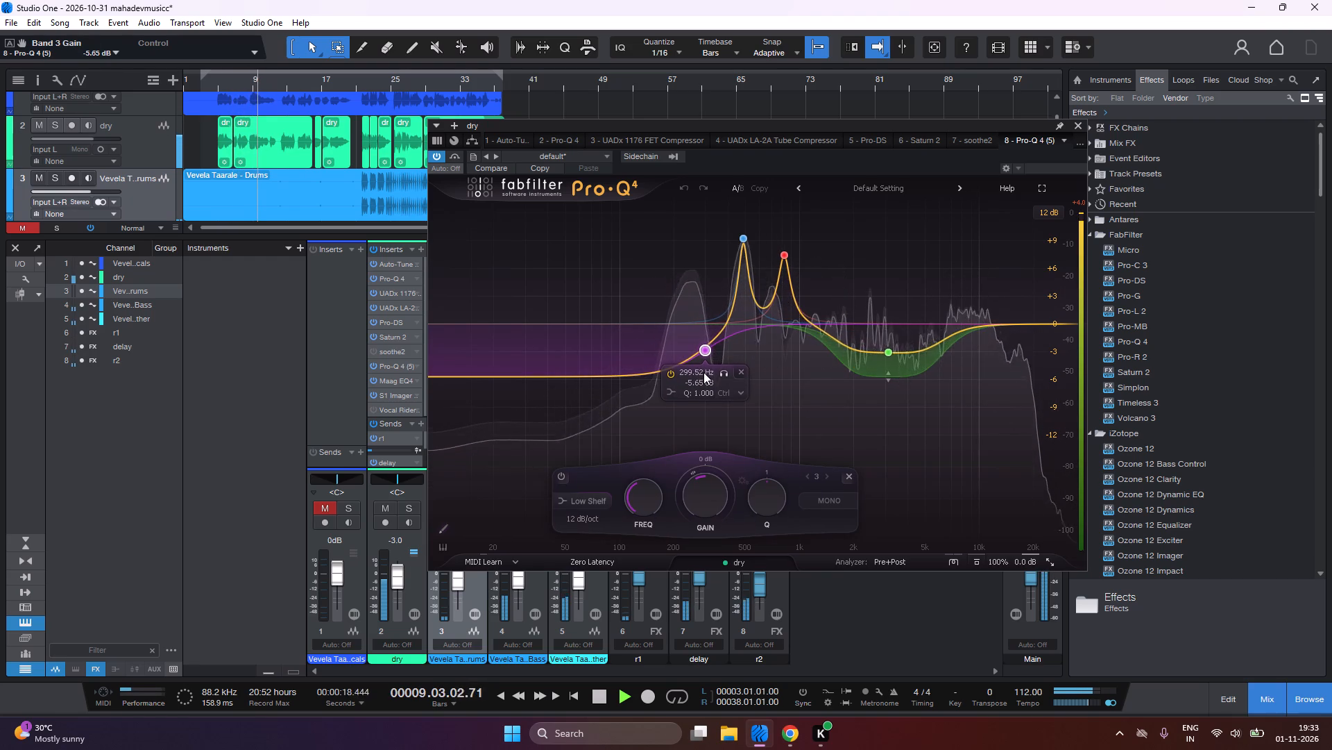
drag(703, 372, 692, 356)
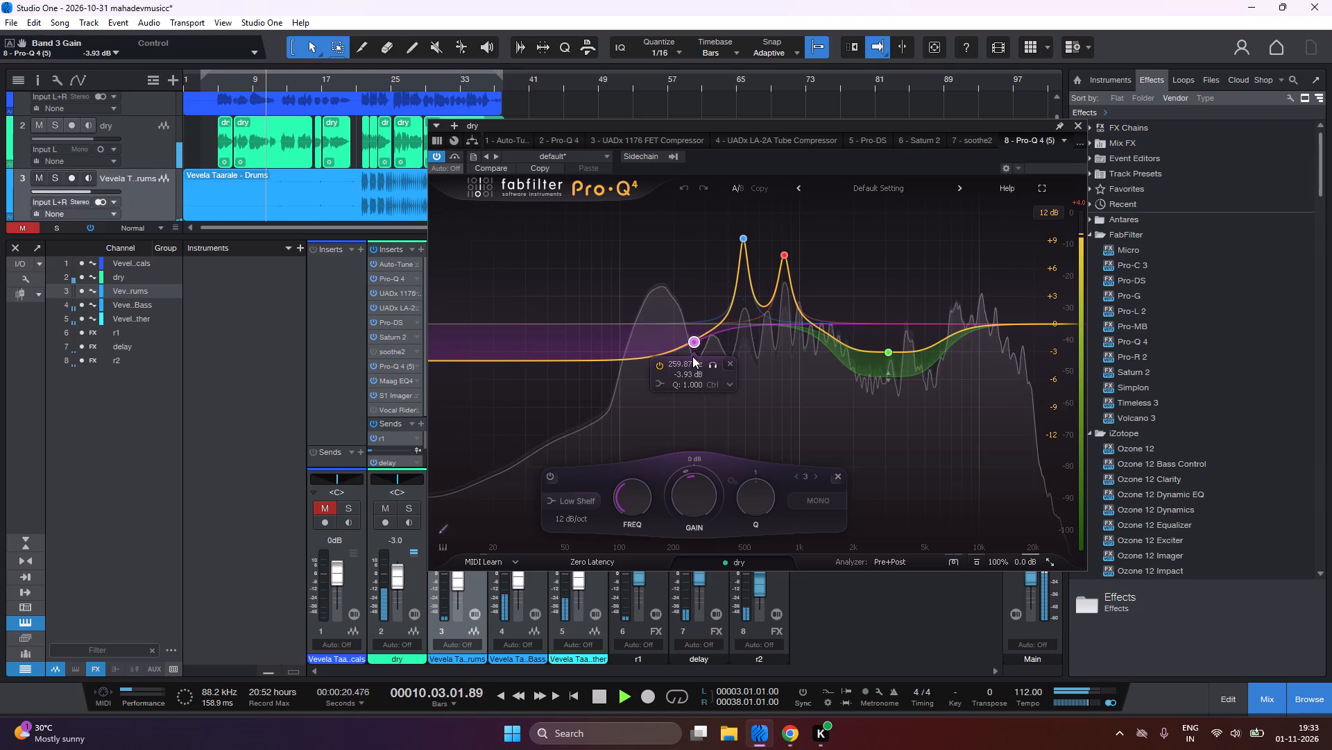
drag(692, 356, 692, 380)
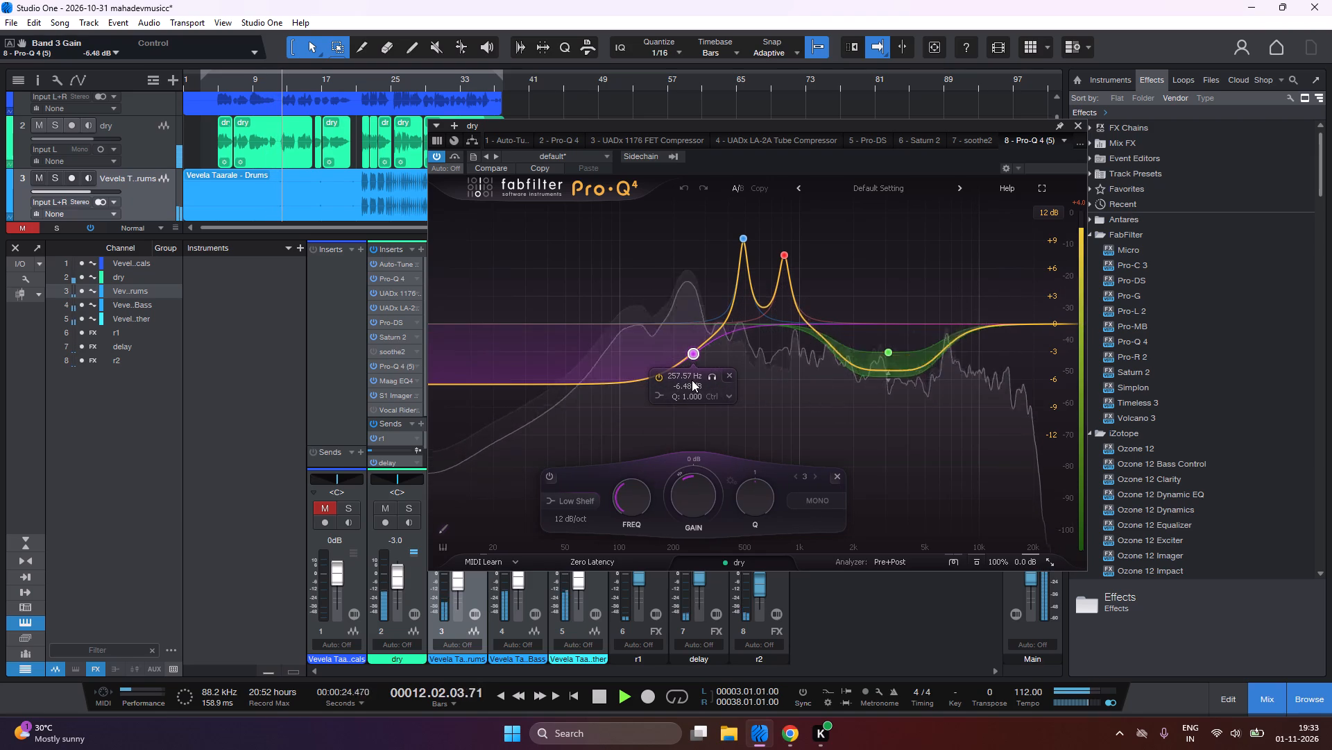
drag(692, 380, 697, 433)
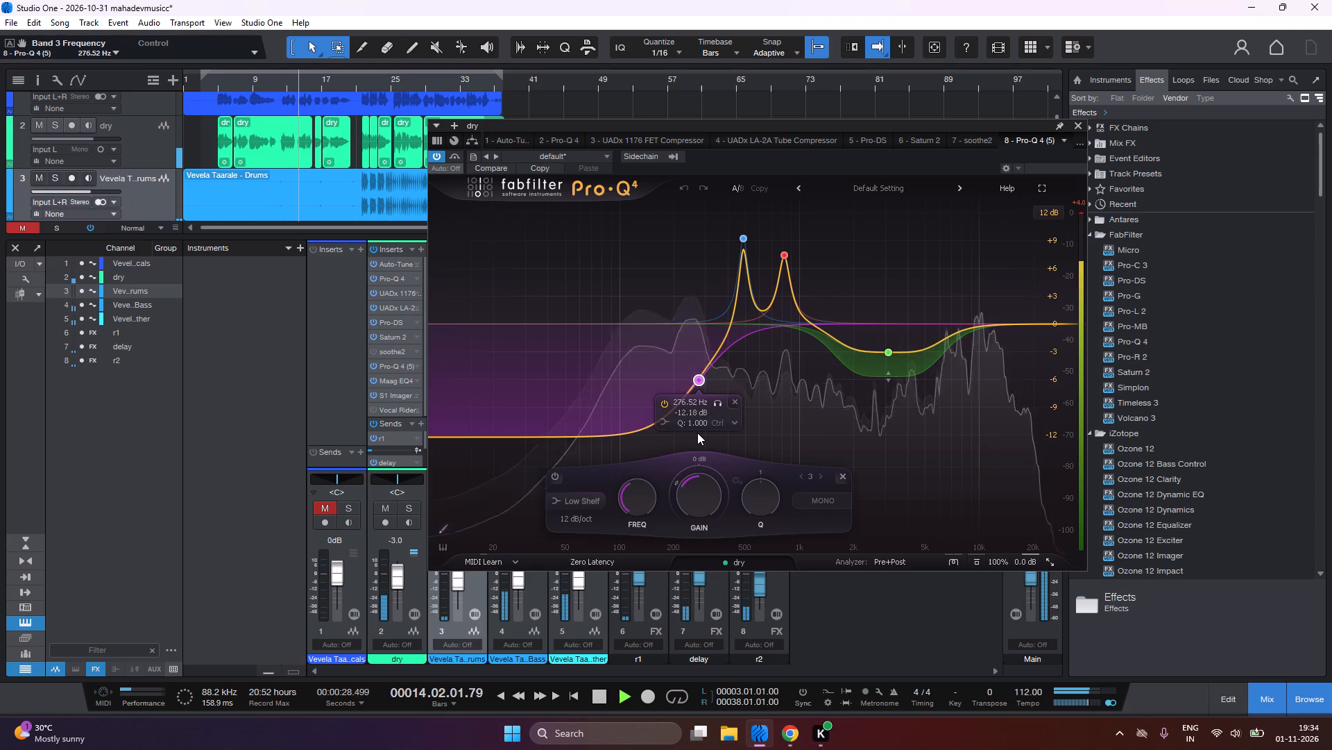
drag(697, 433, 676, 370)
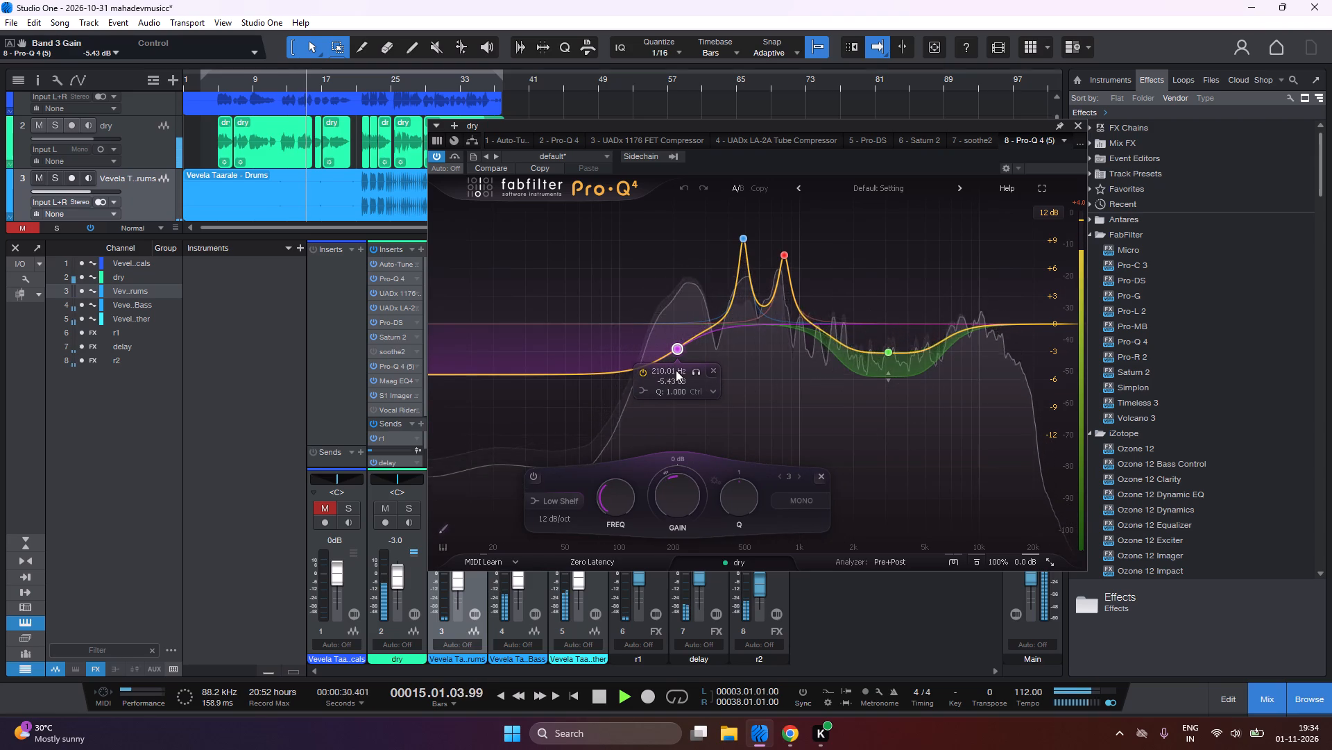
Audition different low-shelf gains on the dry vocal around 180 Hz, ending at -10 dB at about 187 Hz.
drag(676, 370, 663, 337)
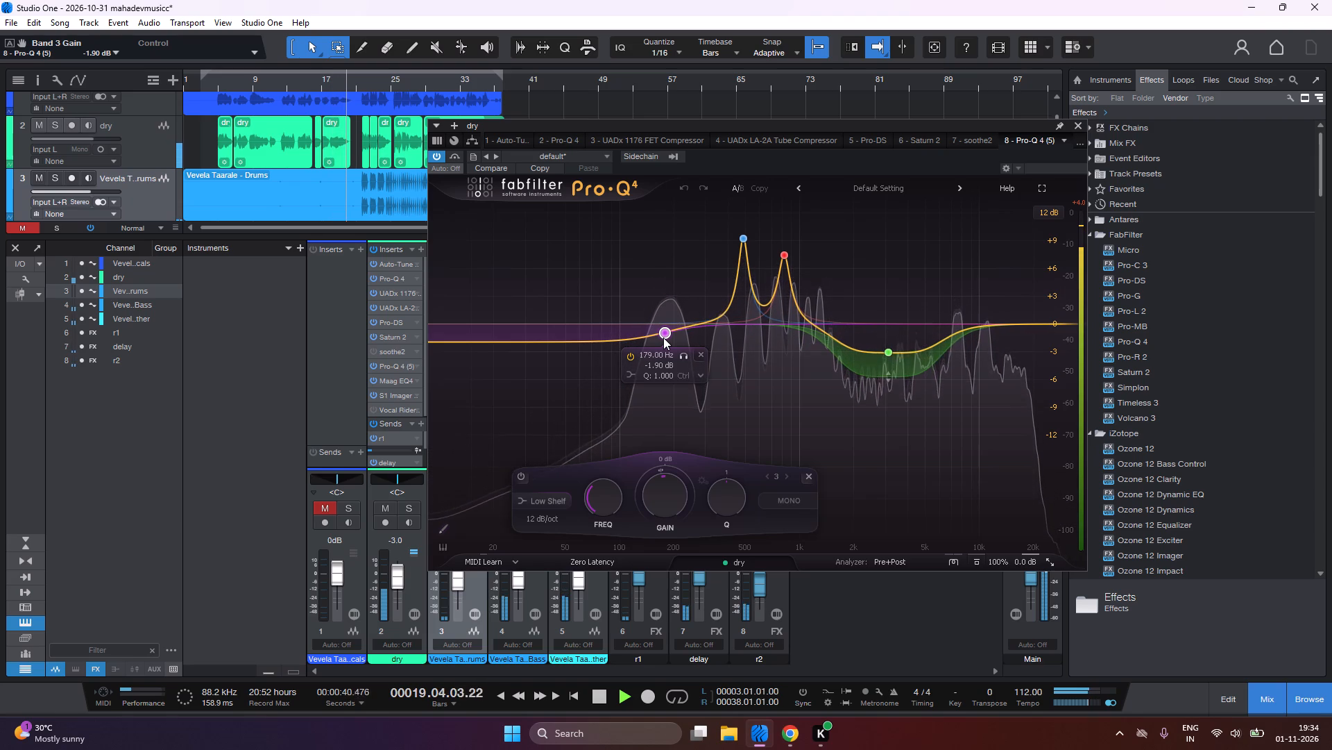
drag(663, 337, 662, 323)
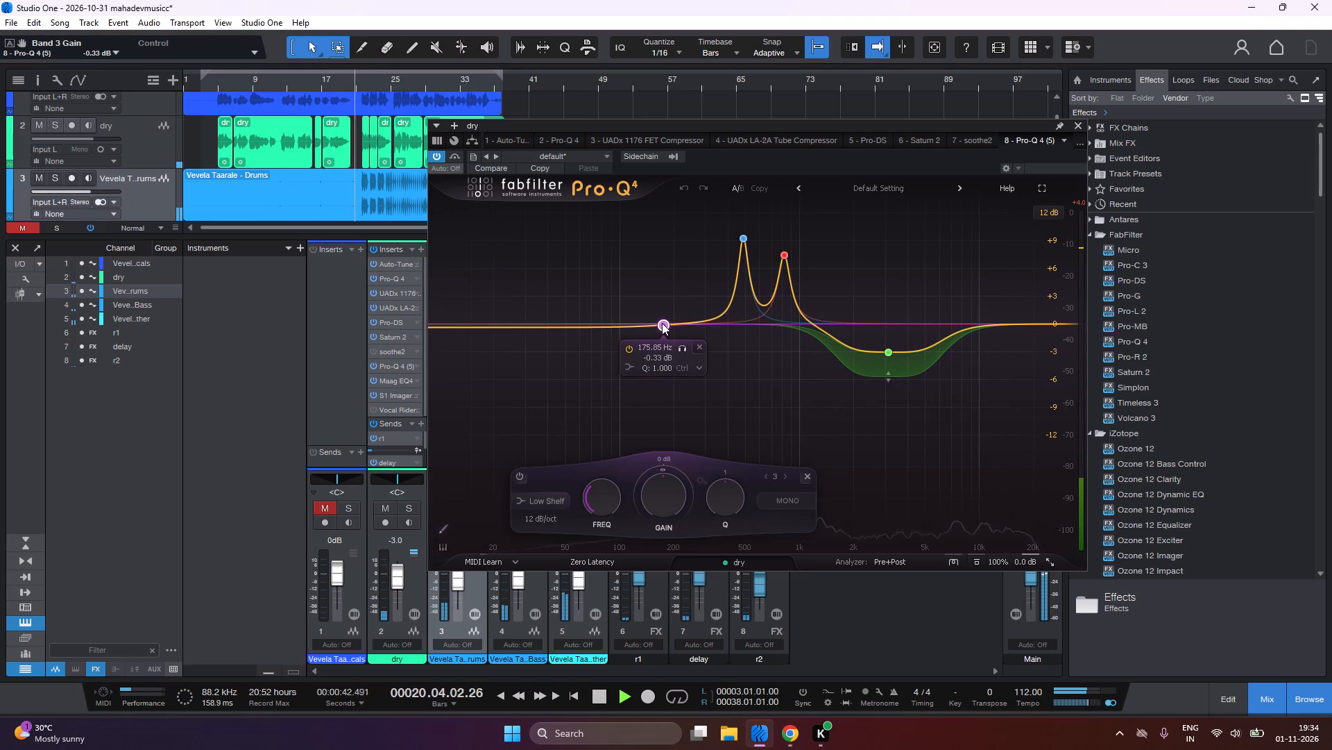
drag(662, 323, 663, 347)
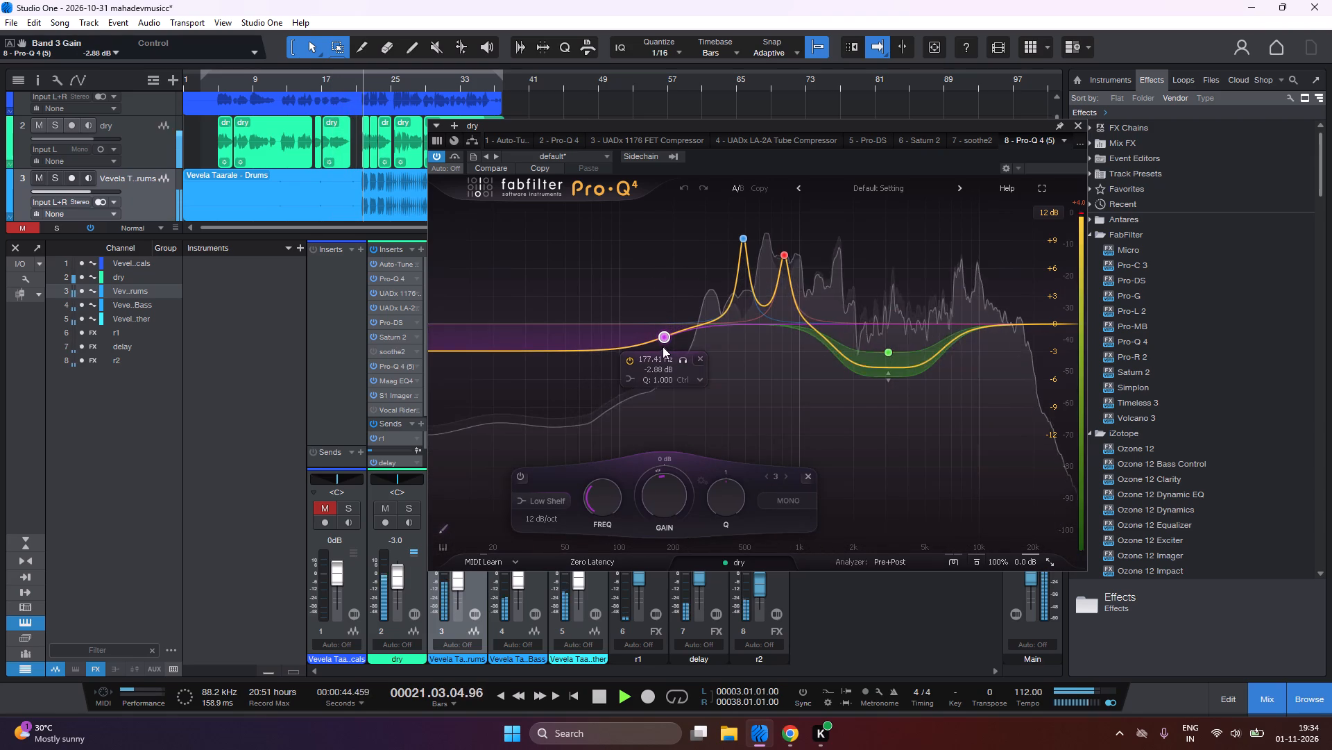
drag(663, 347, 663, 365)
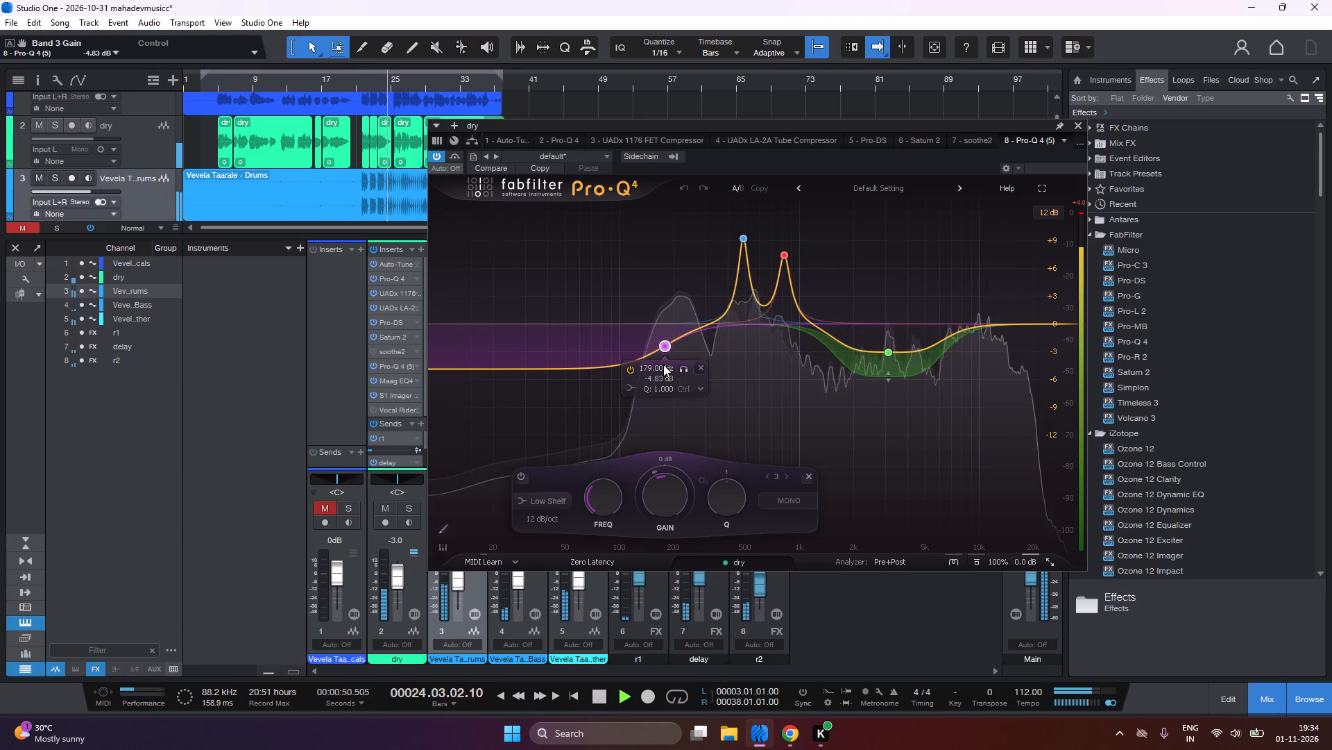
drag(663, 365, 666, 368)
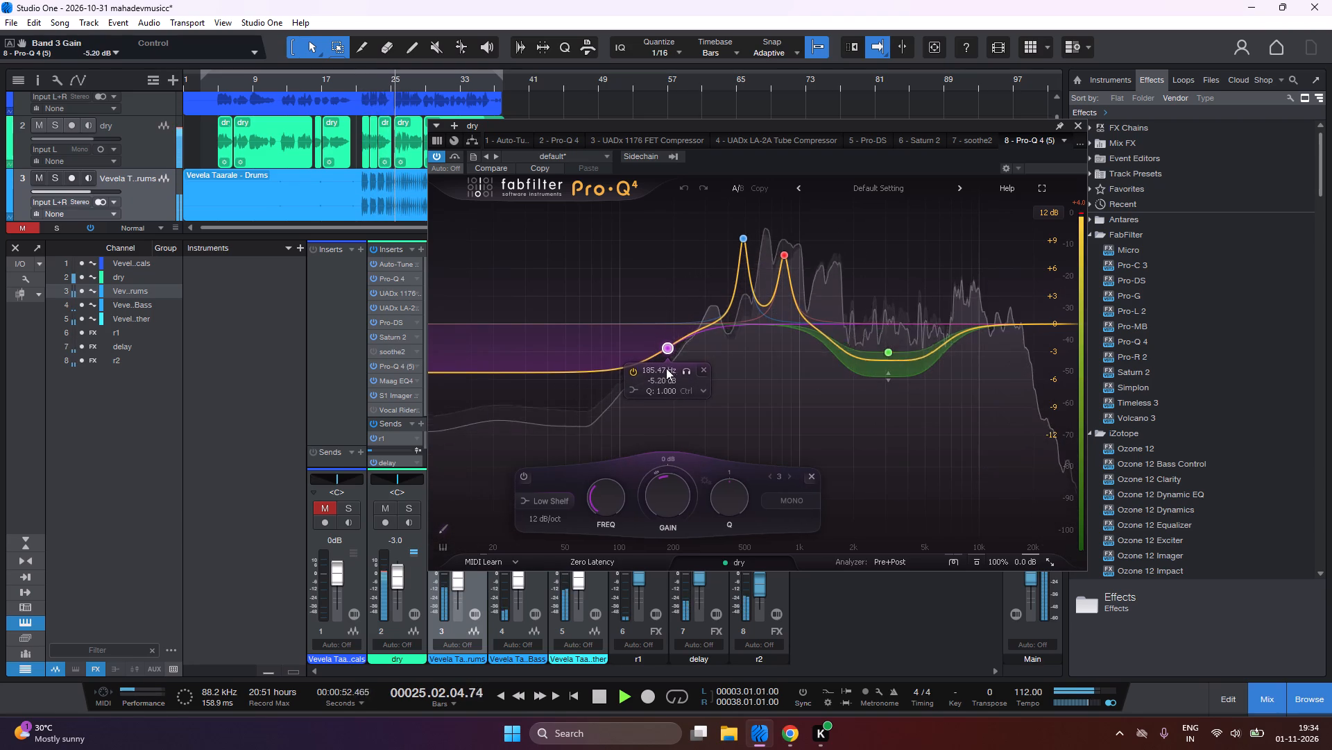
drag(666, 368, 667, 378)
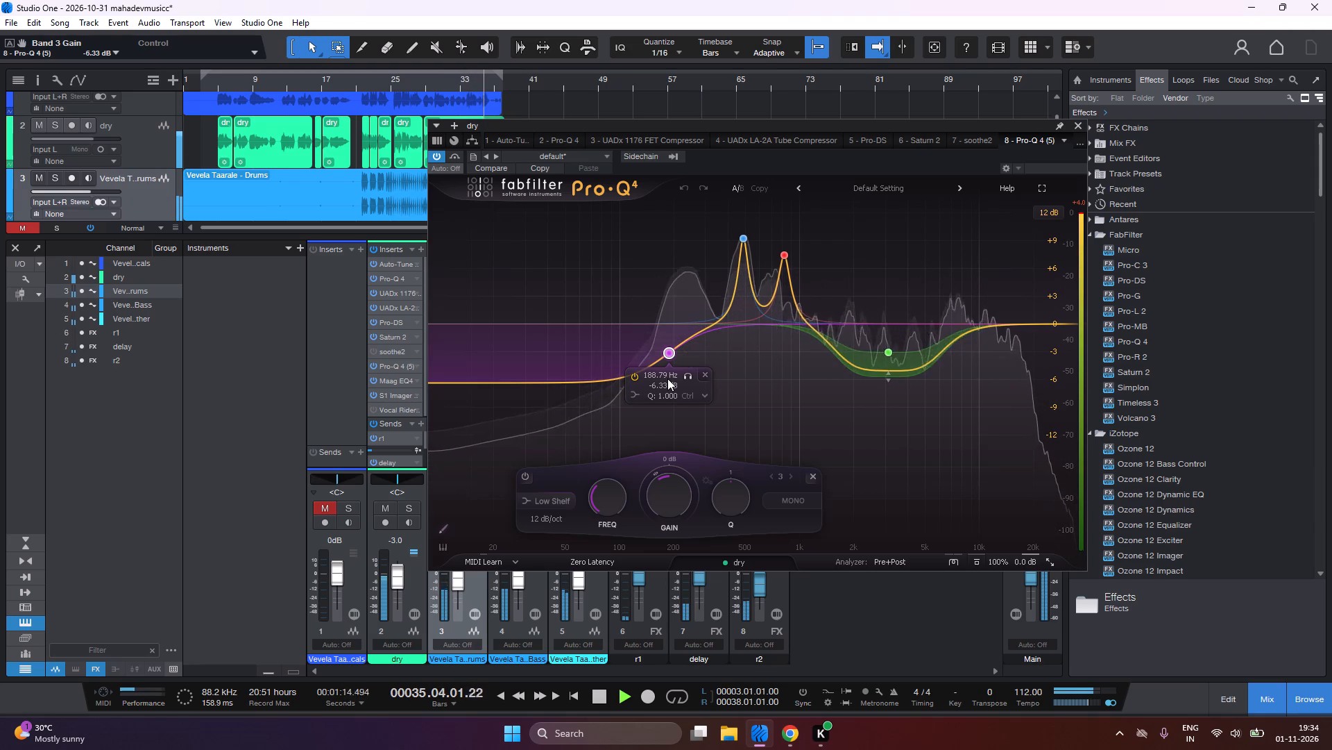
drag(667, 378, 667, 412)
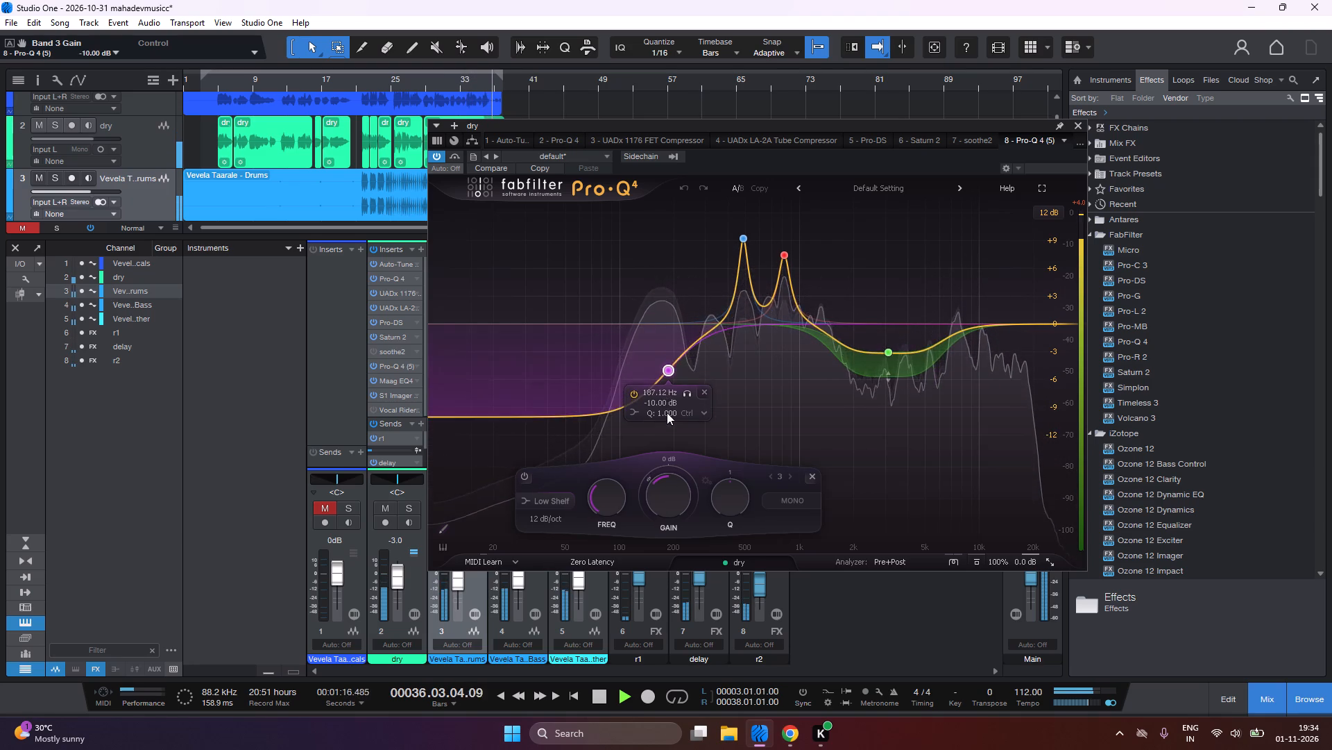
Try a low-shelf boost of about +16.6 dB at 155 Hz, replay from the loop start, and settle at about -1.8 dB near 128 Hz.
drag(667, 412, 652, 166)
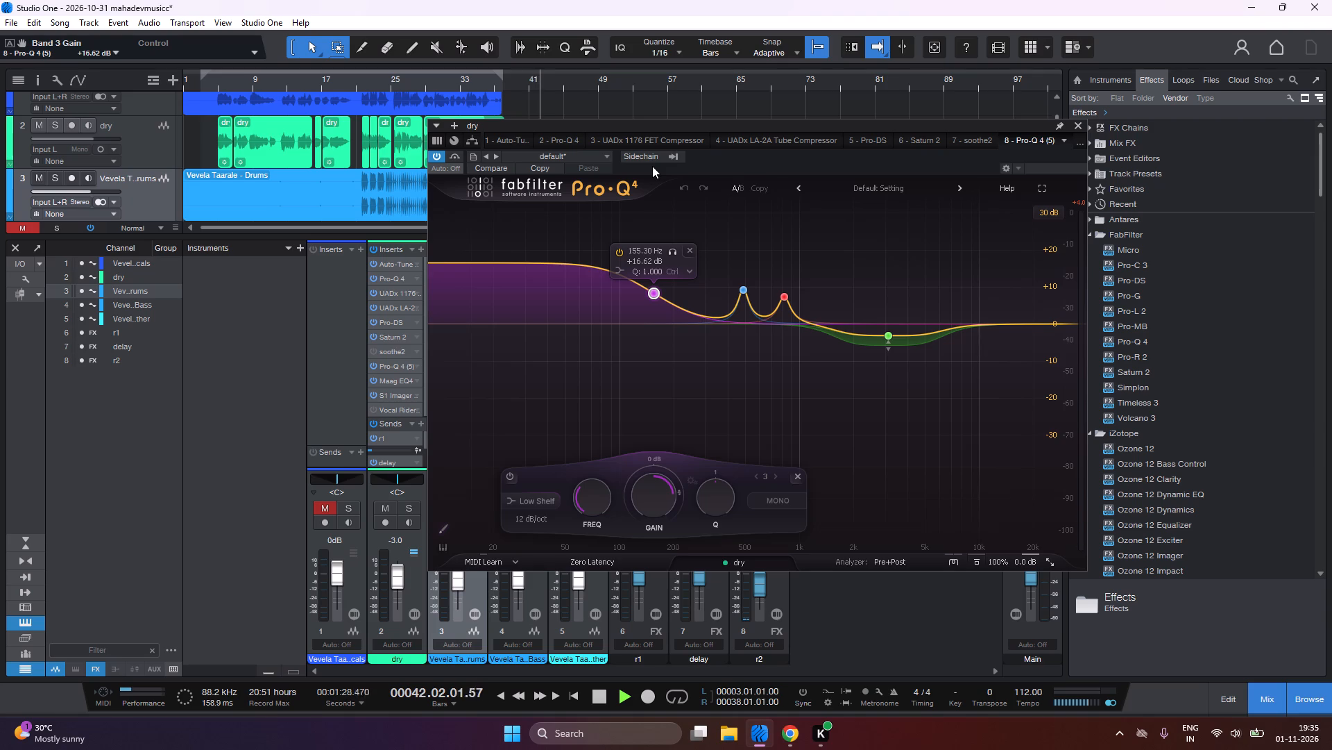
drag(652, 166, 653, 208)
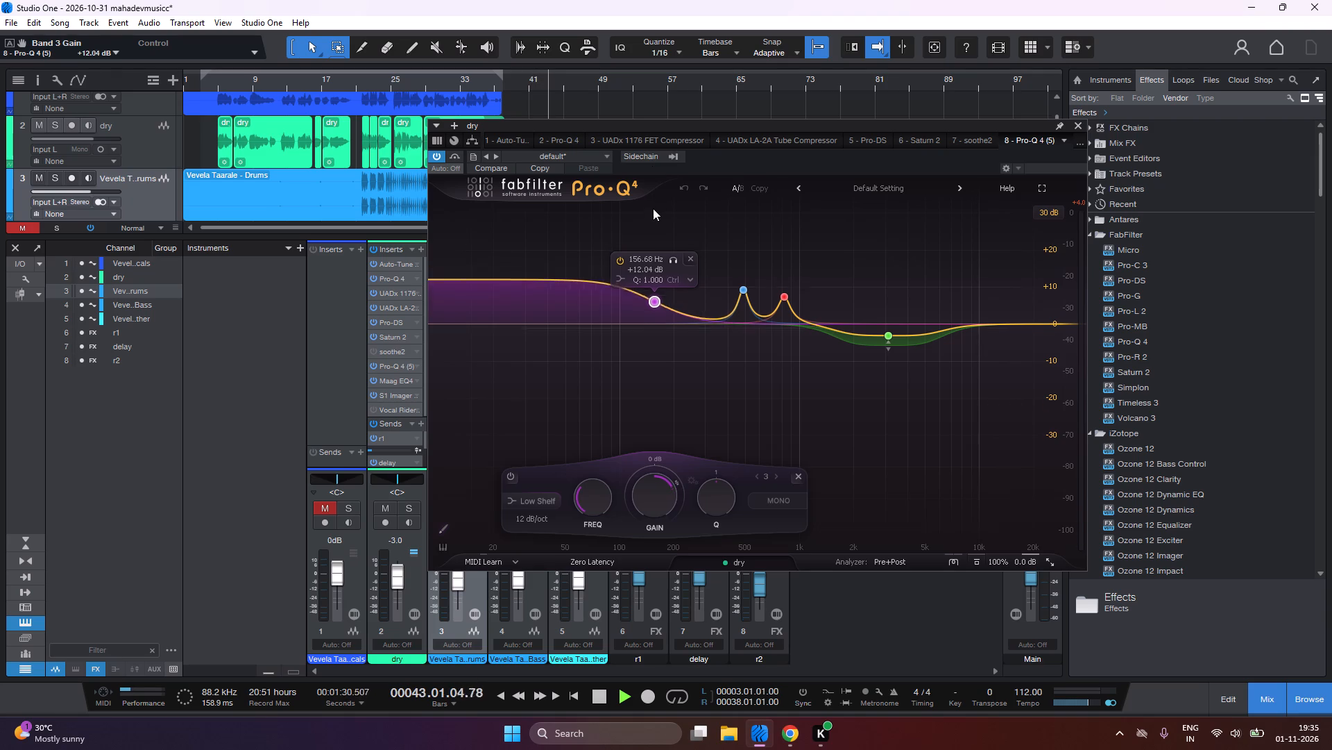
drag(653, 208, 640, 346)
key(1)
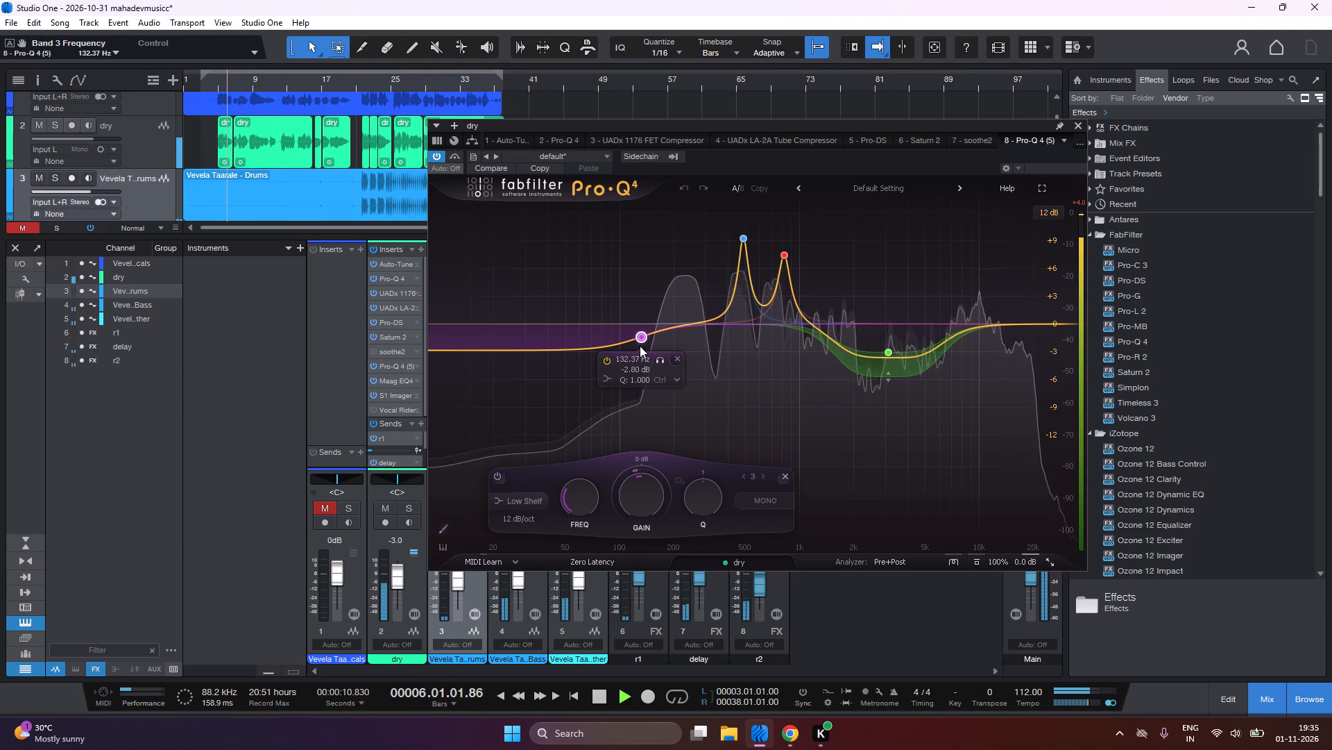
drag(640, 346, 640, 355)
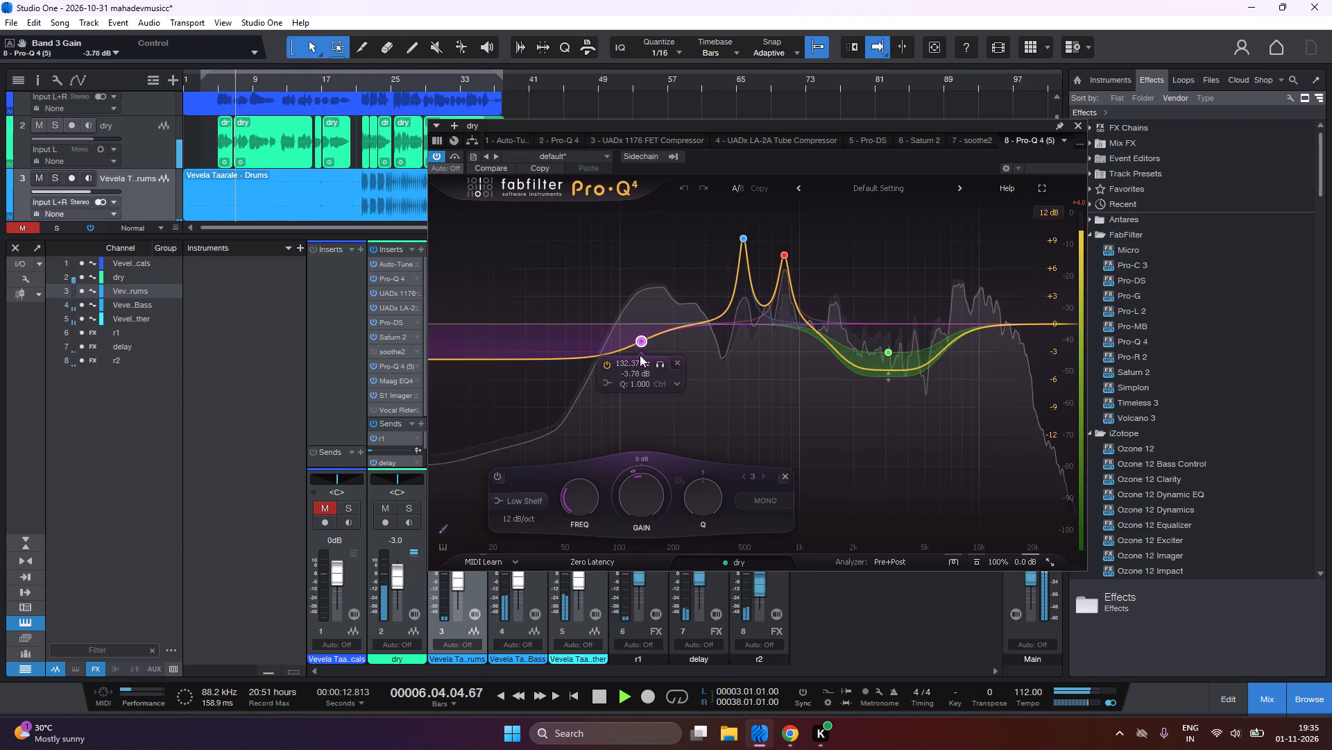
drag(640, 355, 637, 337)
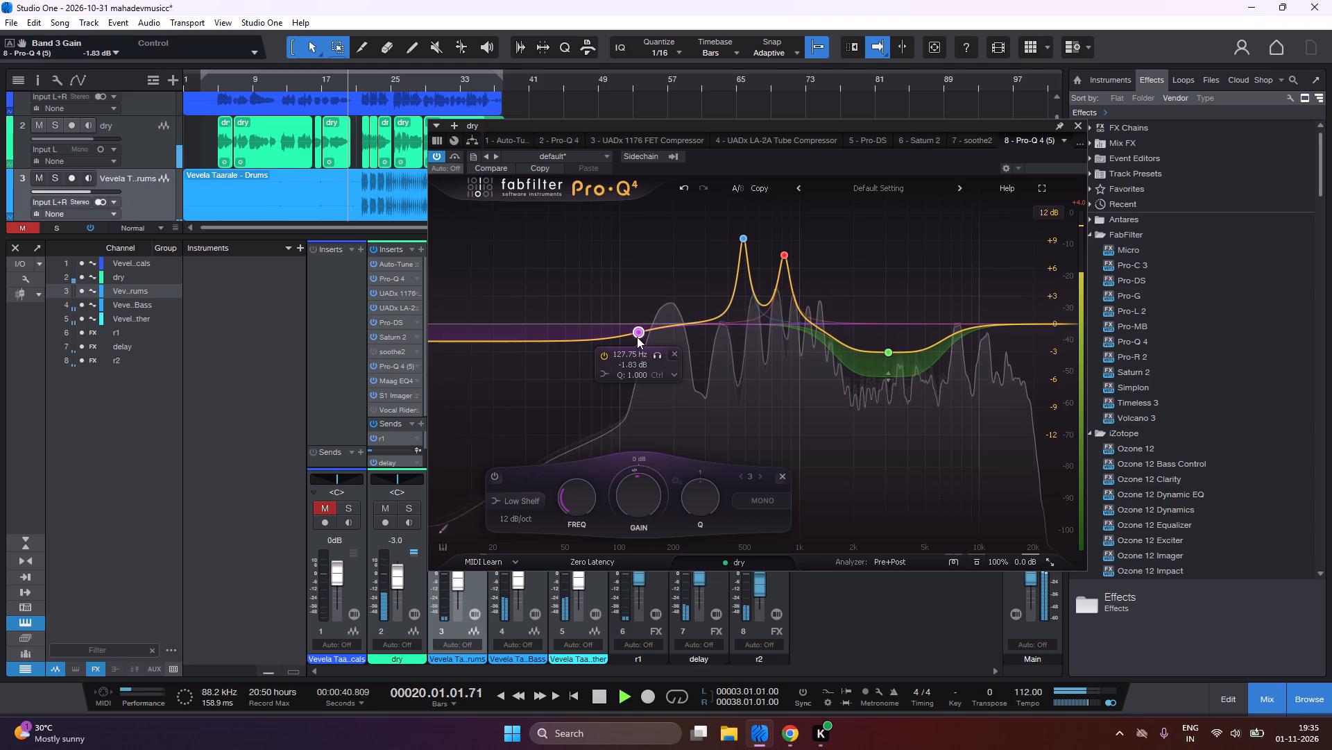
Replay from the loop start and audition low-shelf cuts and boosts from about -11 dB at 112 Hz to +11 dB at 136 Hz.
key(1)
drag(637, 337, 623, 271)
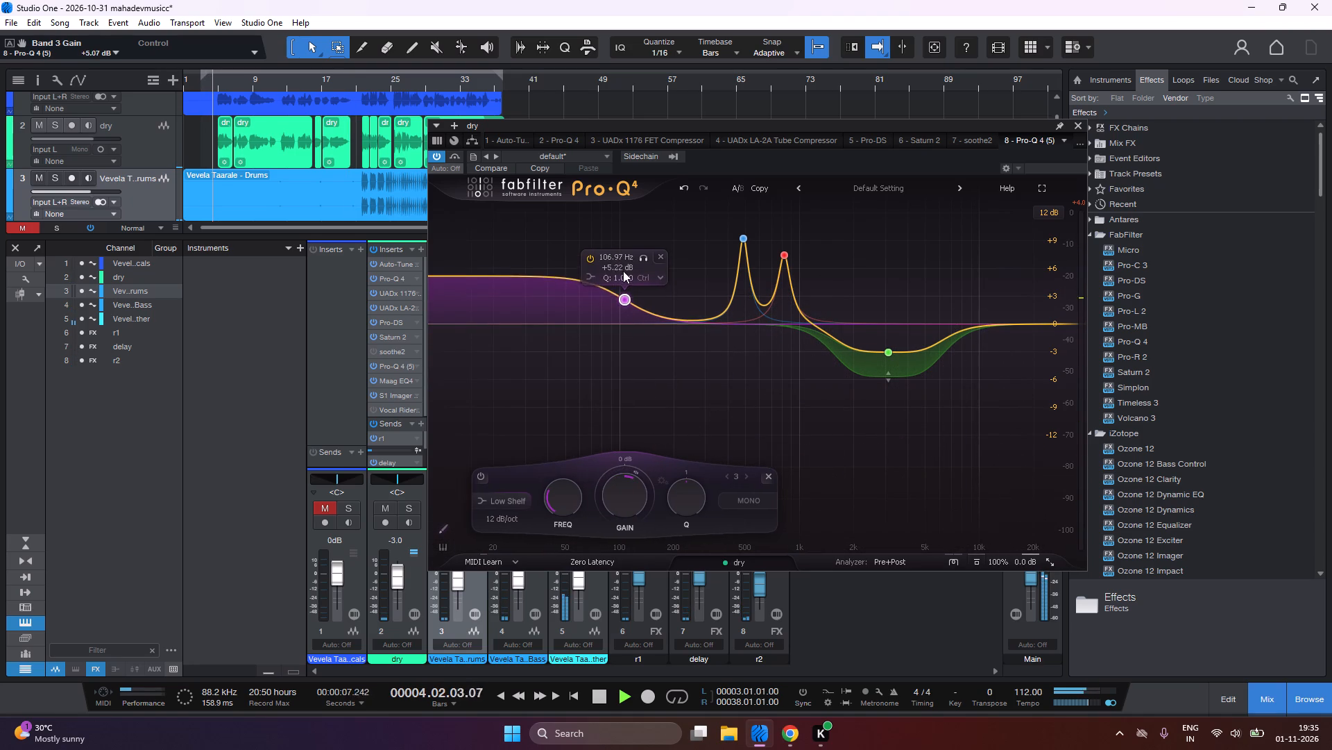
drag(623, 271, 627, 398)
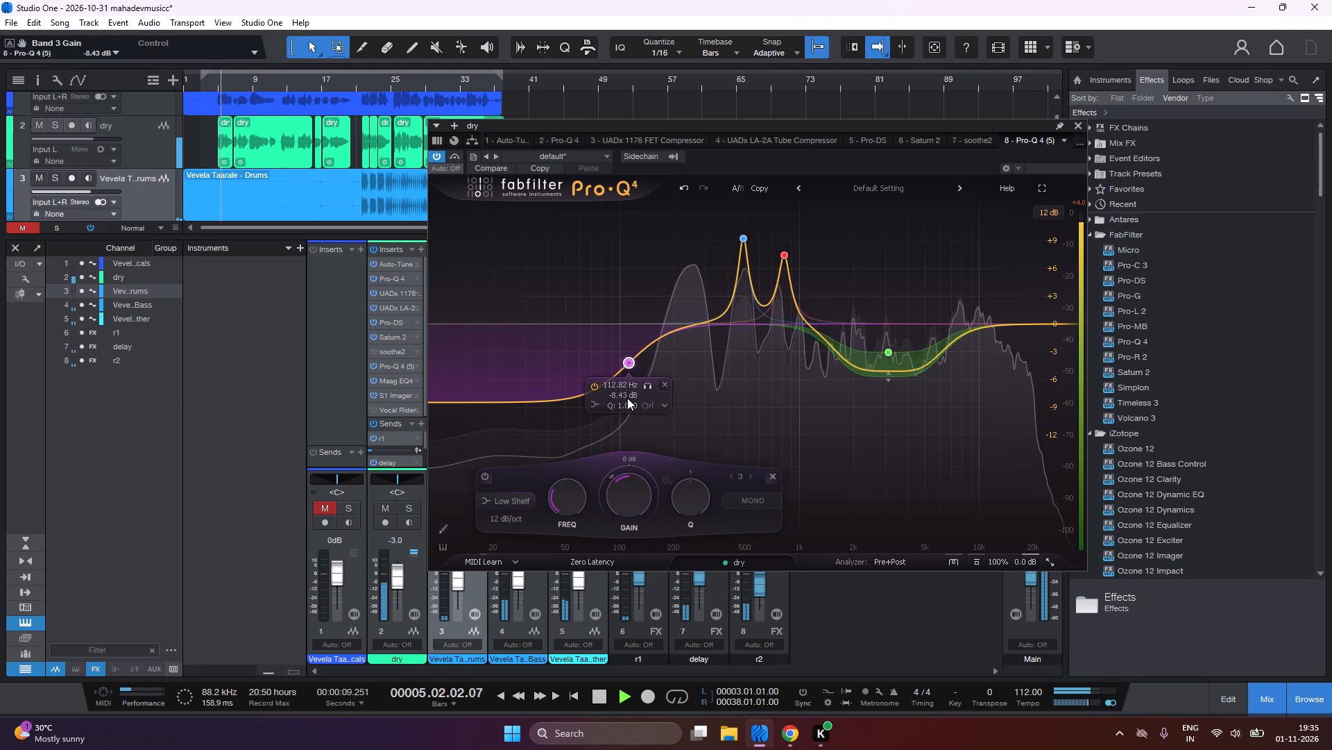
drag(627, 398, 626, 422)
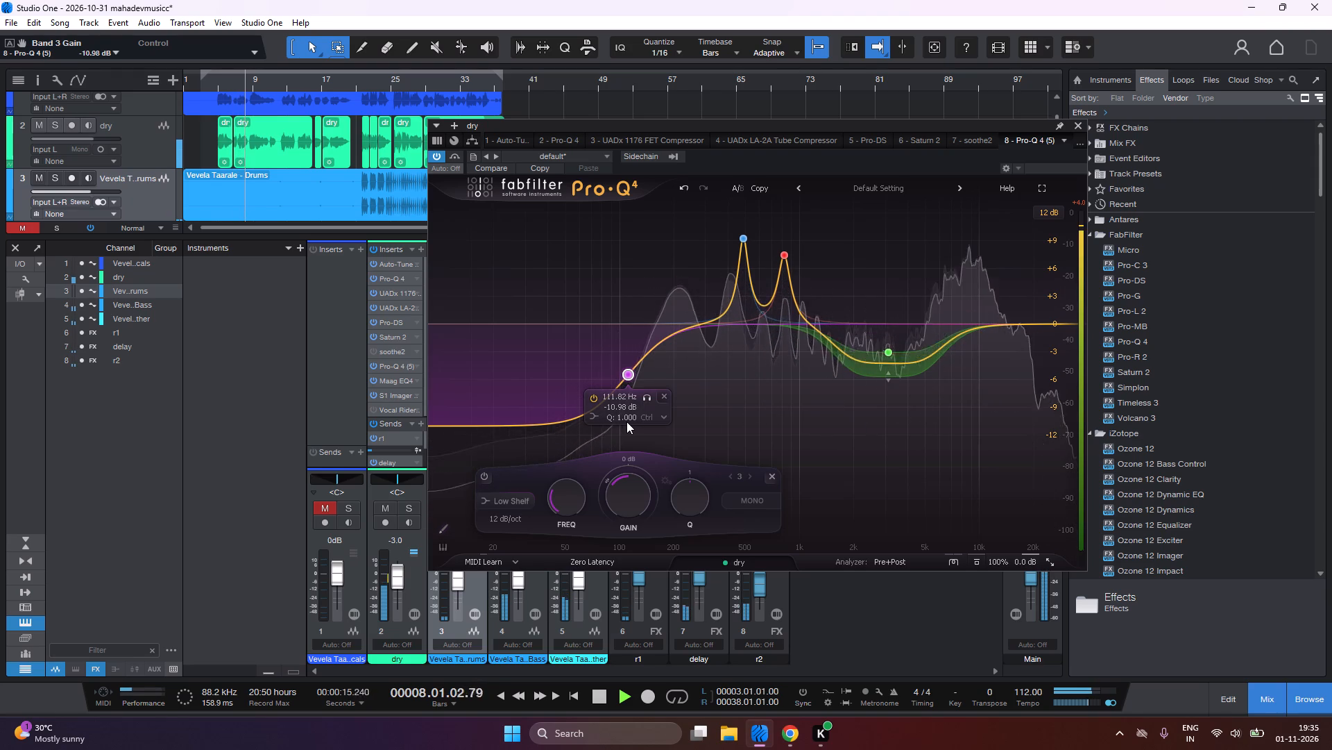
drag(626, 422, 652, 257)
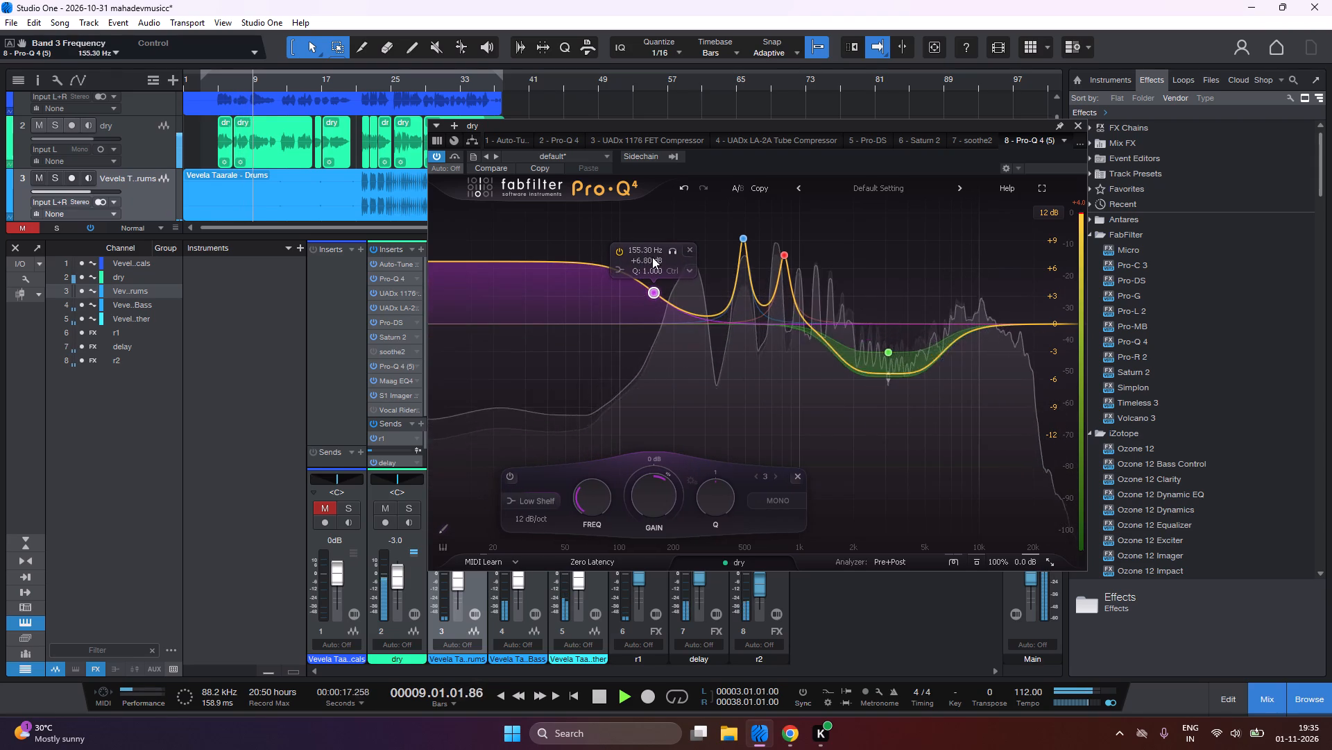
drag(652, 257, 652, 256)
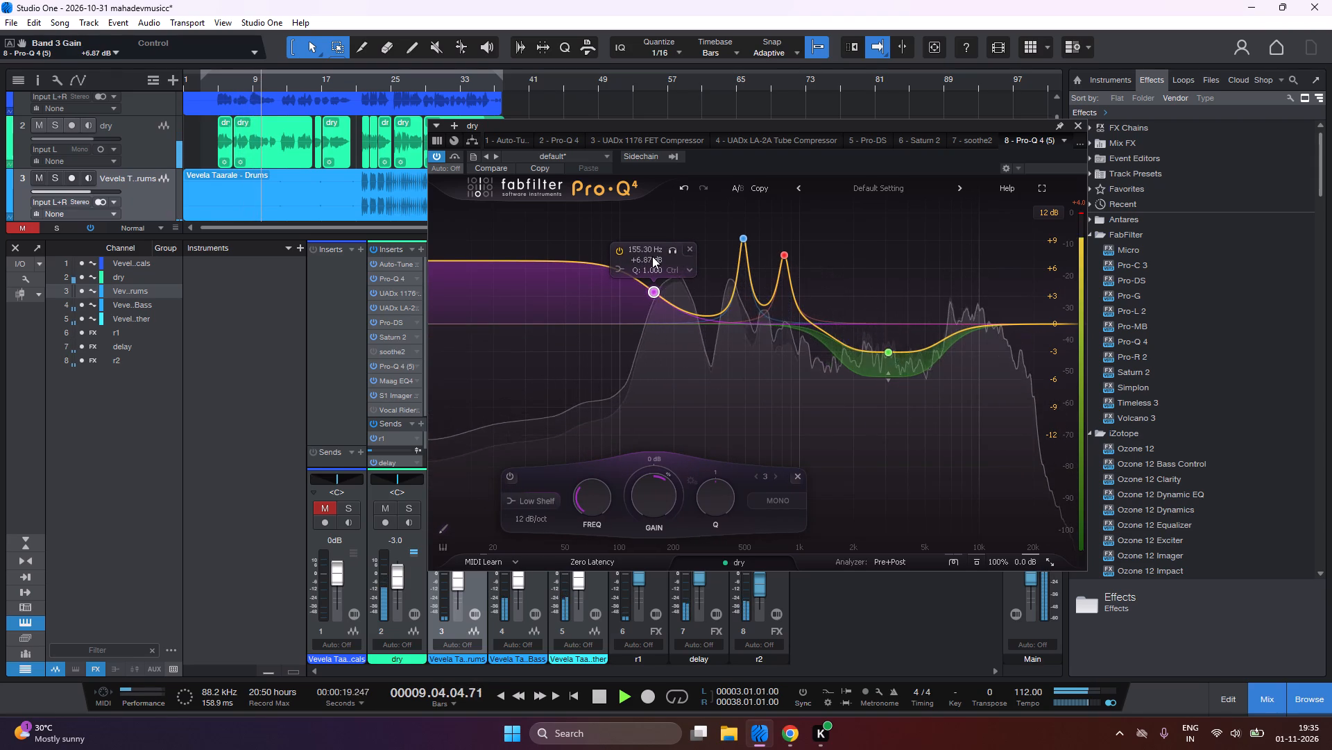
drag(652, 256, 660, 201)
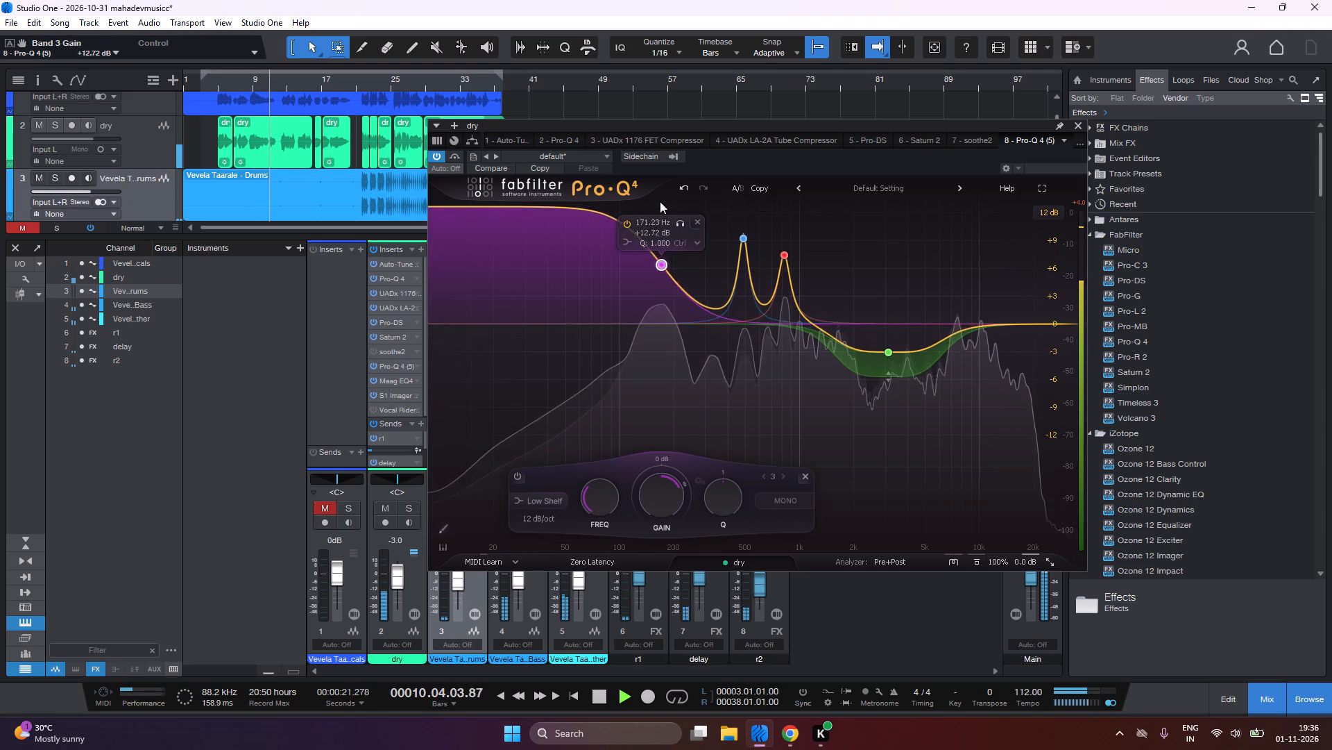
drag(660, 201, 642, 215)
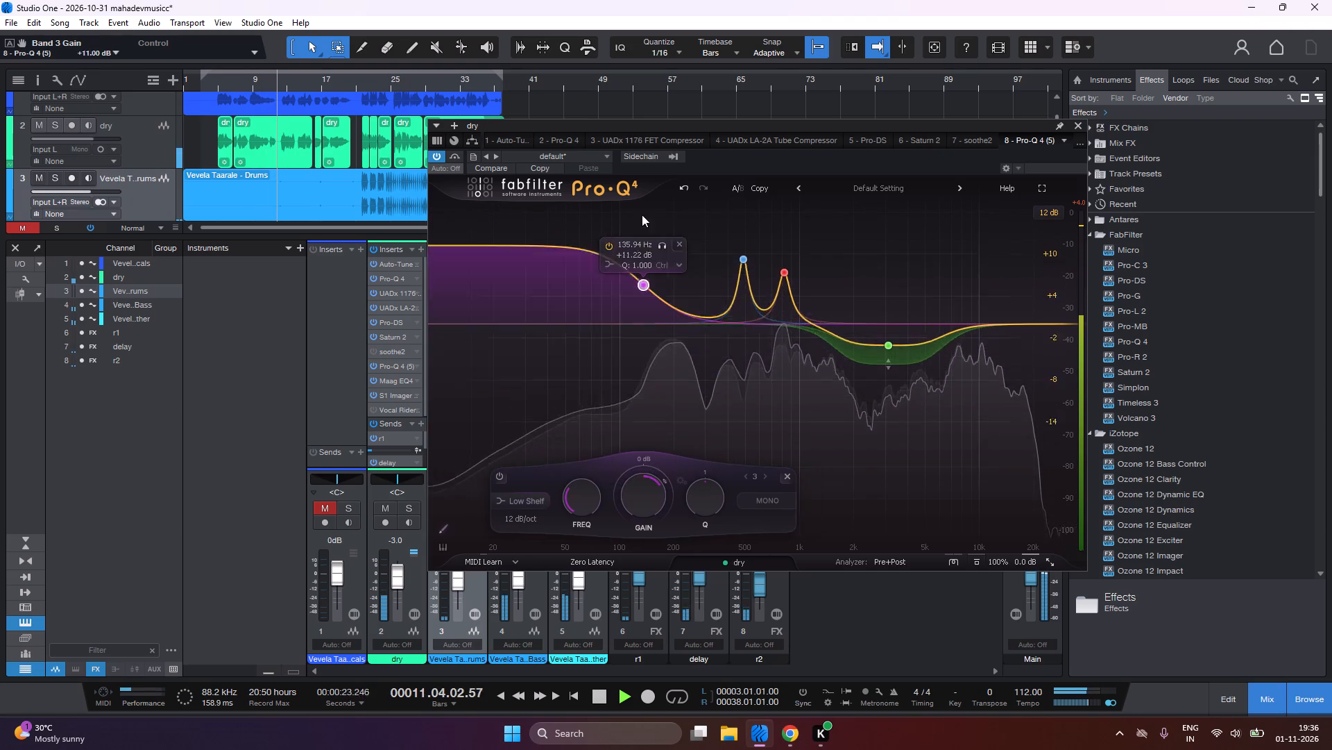
Sweep the low-shelf band across the spectrum, leave it nearly flat at about +0.2 dB near 54 Hz, and close the equalizer.
drag(642, 215, 939, 385)
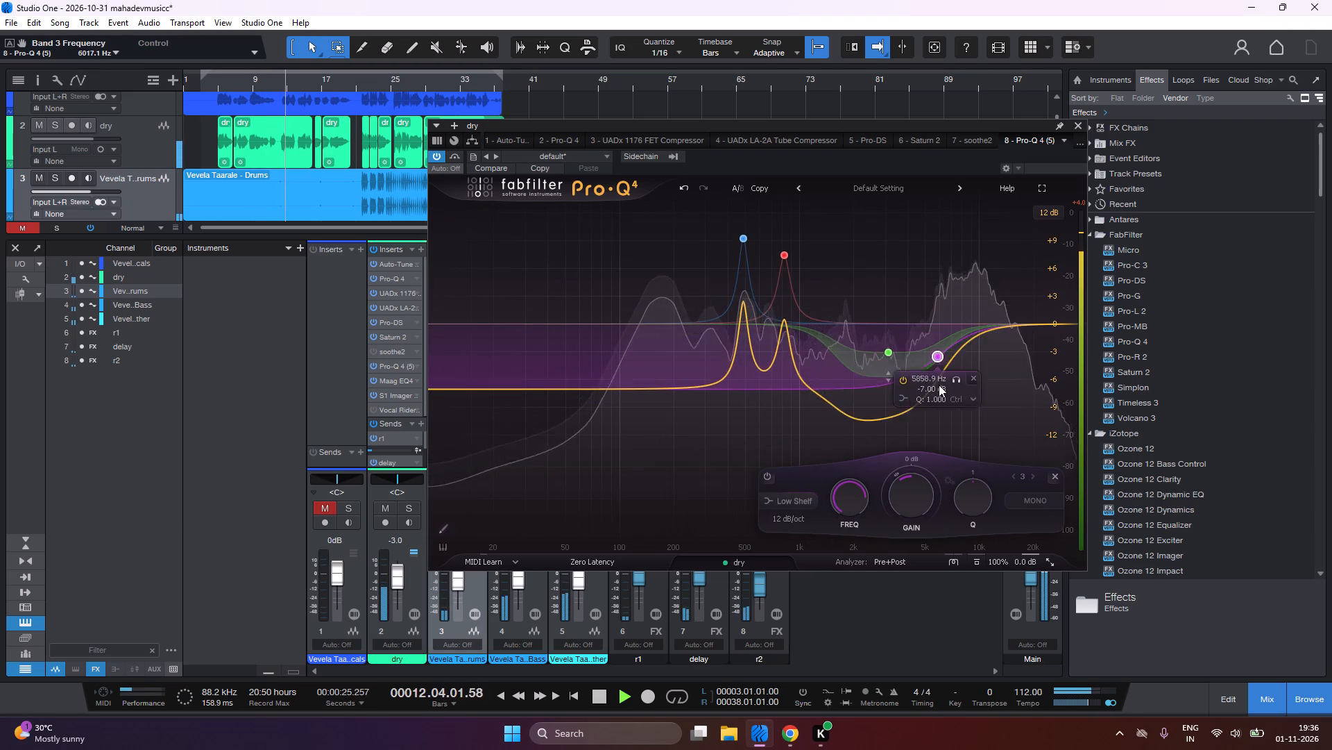
drag(939, 385, 1061, 382)
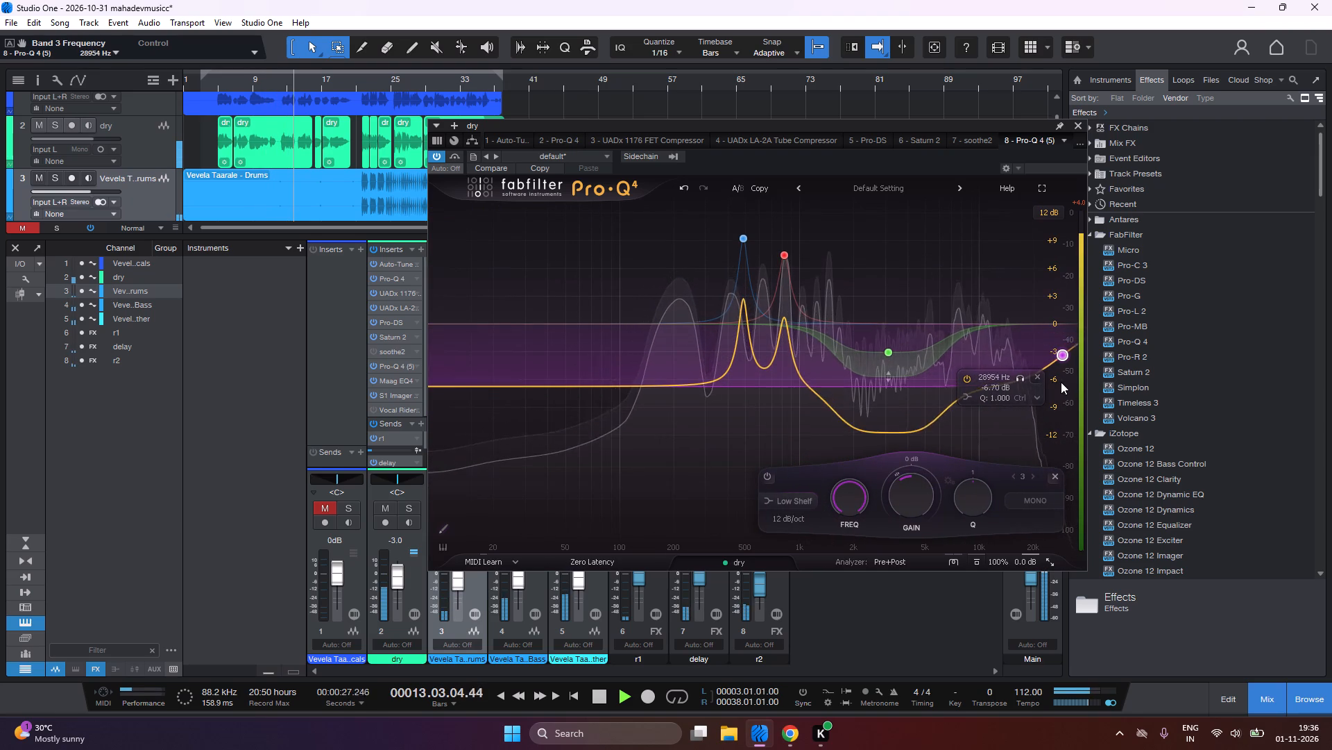
drag(1061, 382, 500, 249)
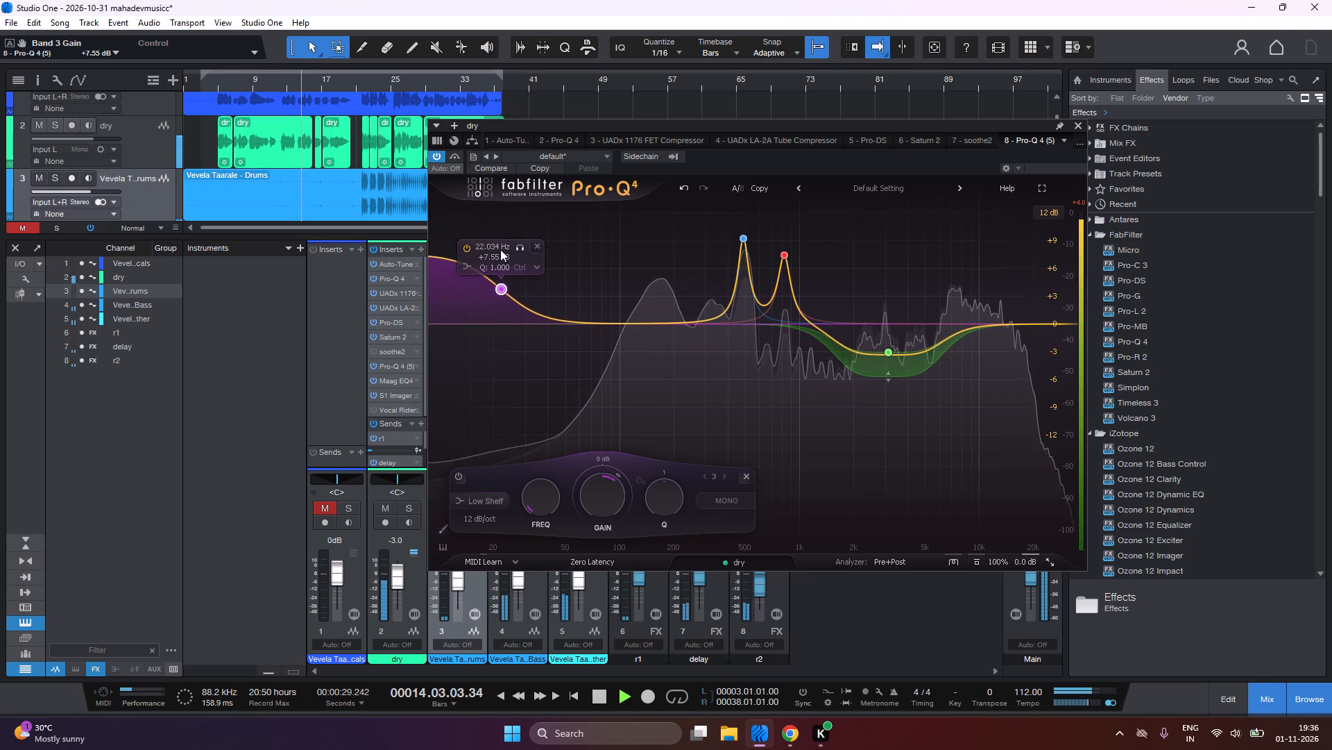
drag(500, 249, 570, 328)
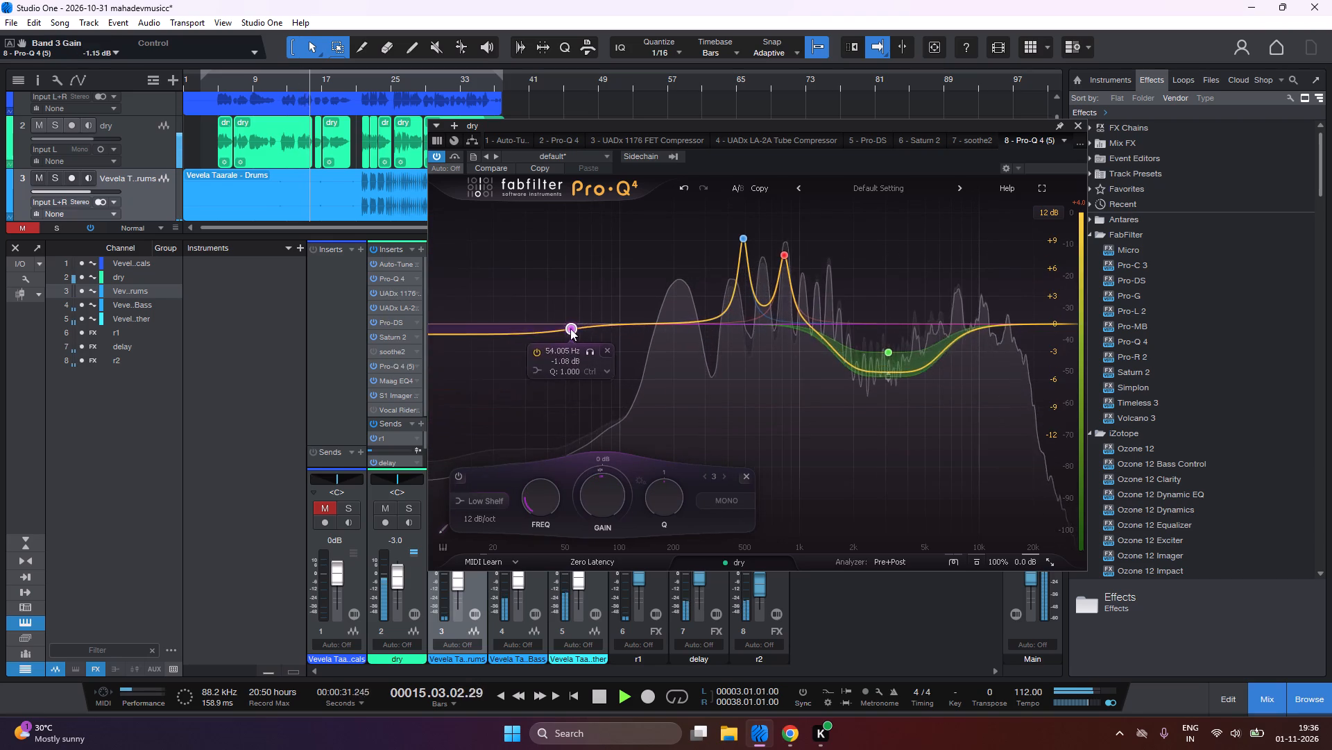
drag(570, 328, 571, 318)
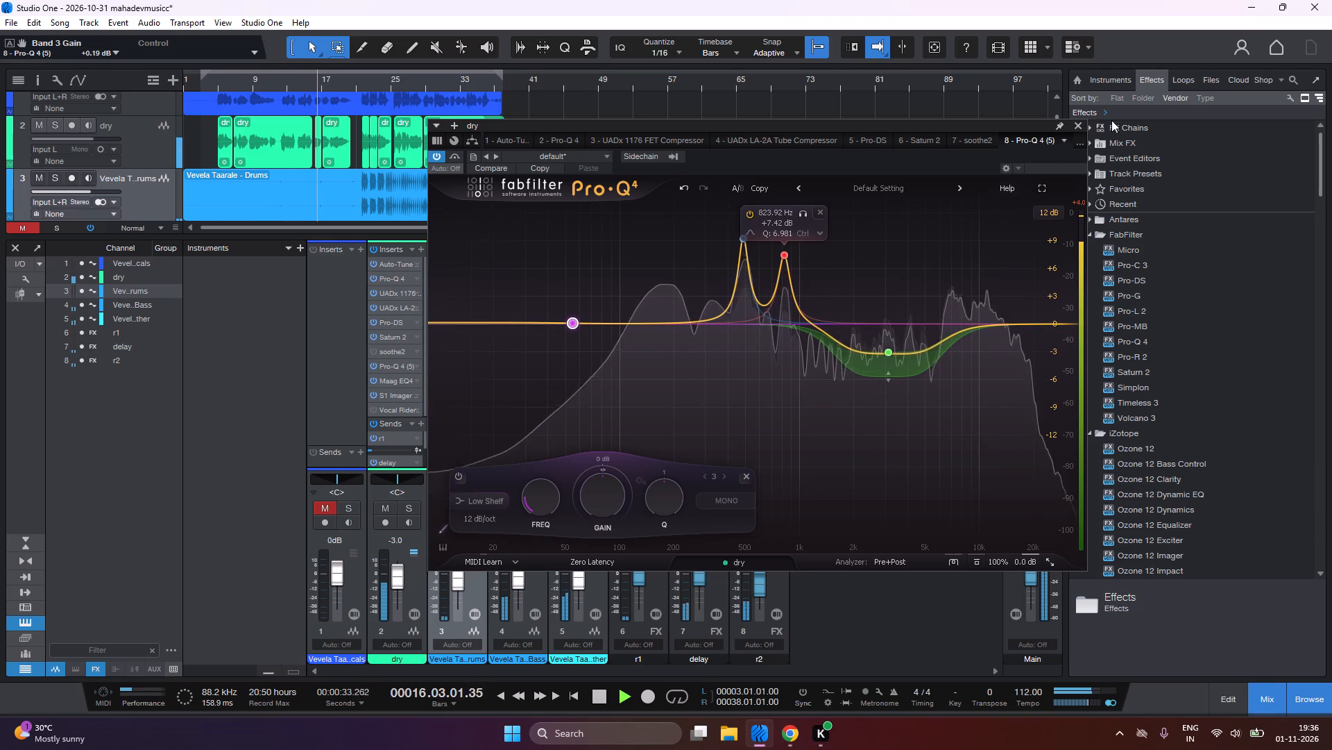
click(1076, 125)
Replay the song from the loop start and open the dry channel's Saturn 2 insert.
key(1)
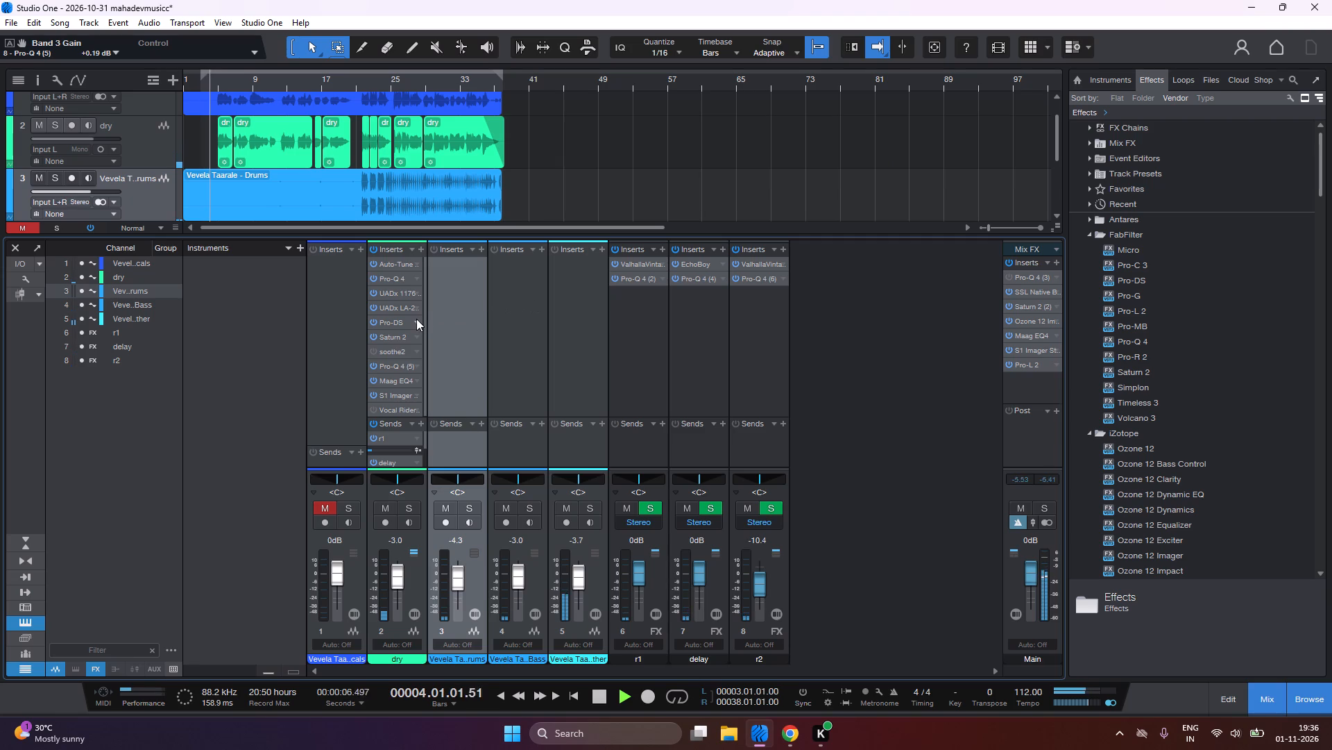
drag(416, 319, 429, 339)
click(429, 339)
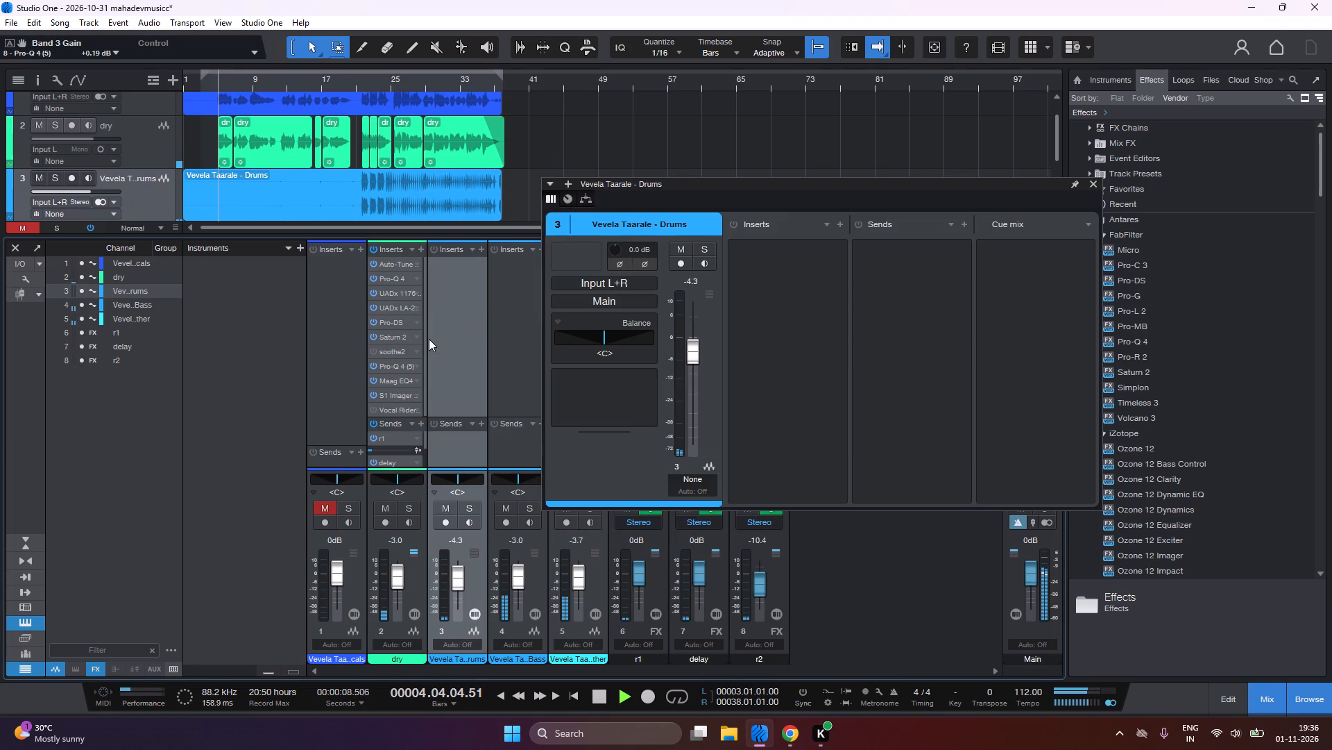
drag(414, 337, 425, 353)
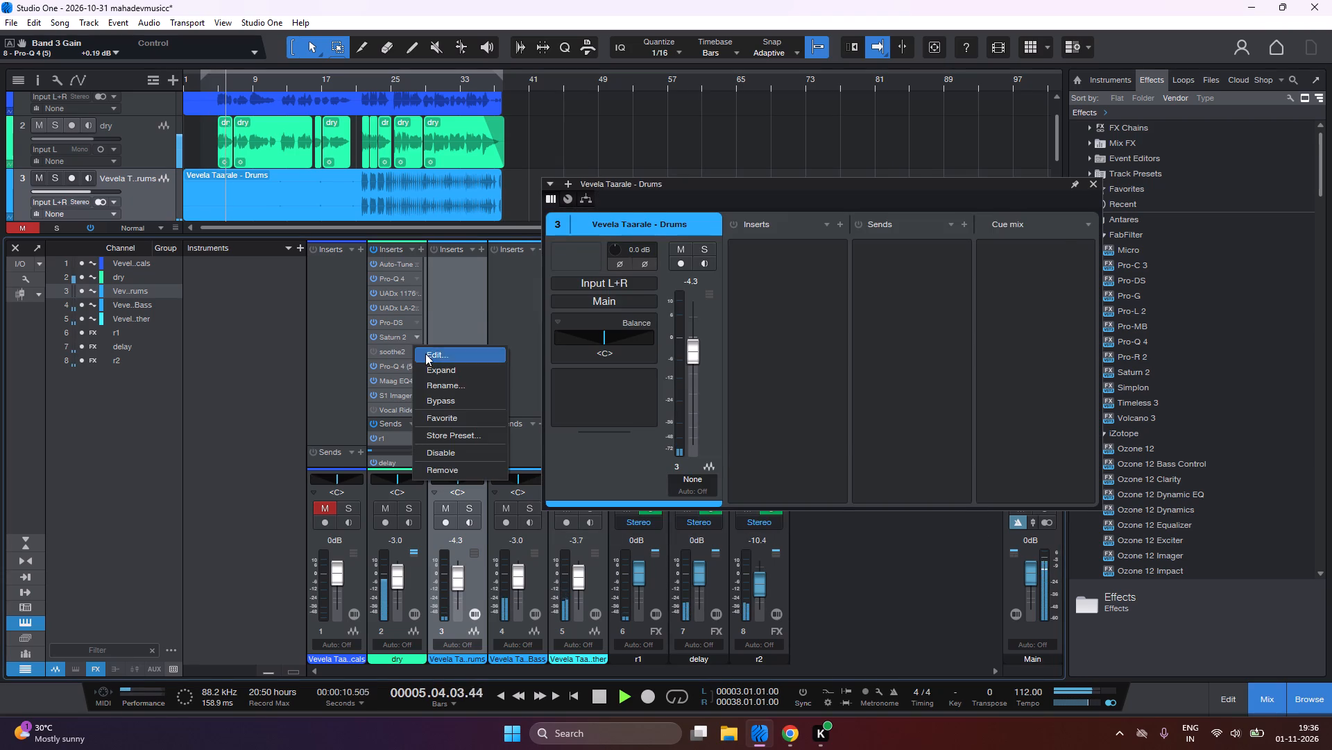
drag(425, 353, 426, 353)
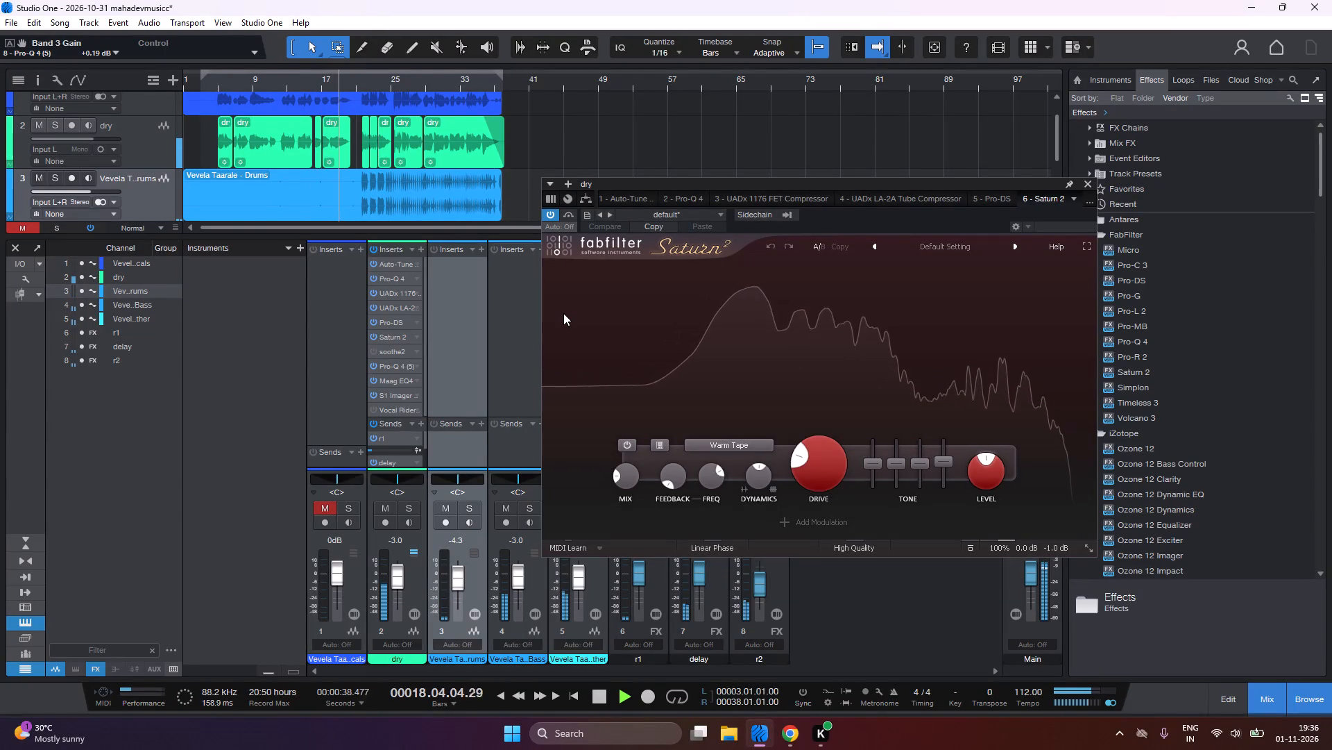
Lower the Saturn 2 band 1 level on the dry channel to about -4.9 dB while the song plays.
scroll(563, 313, down, 3)
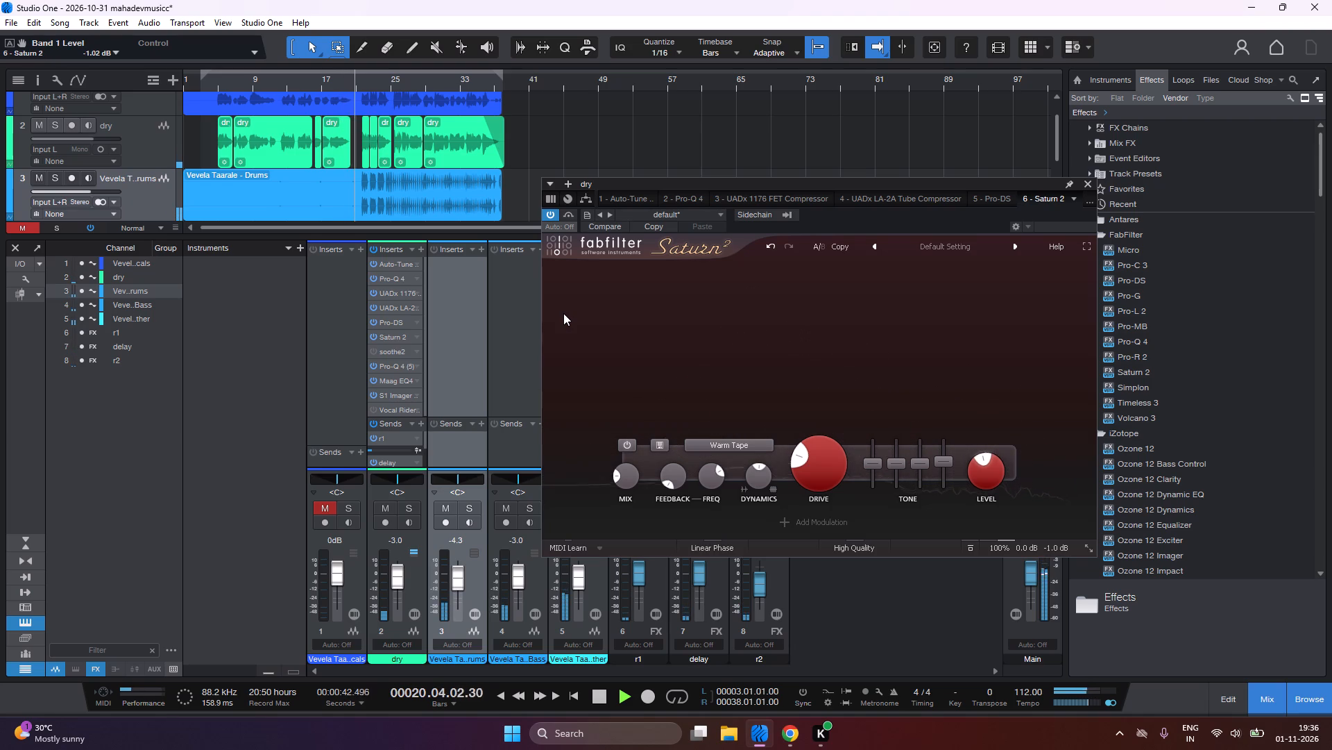
scroll(563, 313, down, 2)
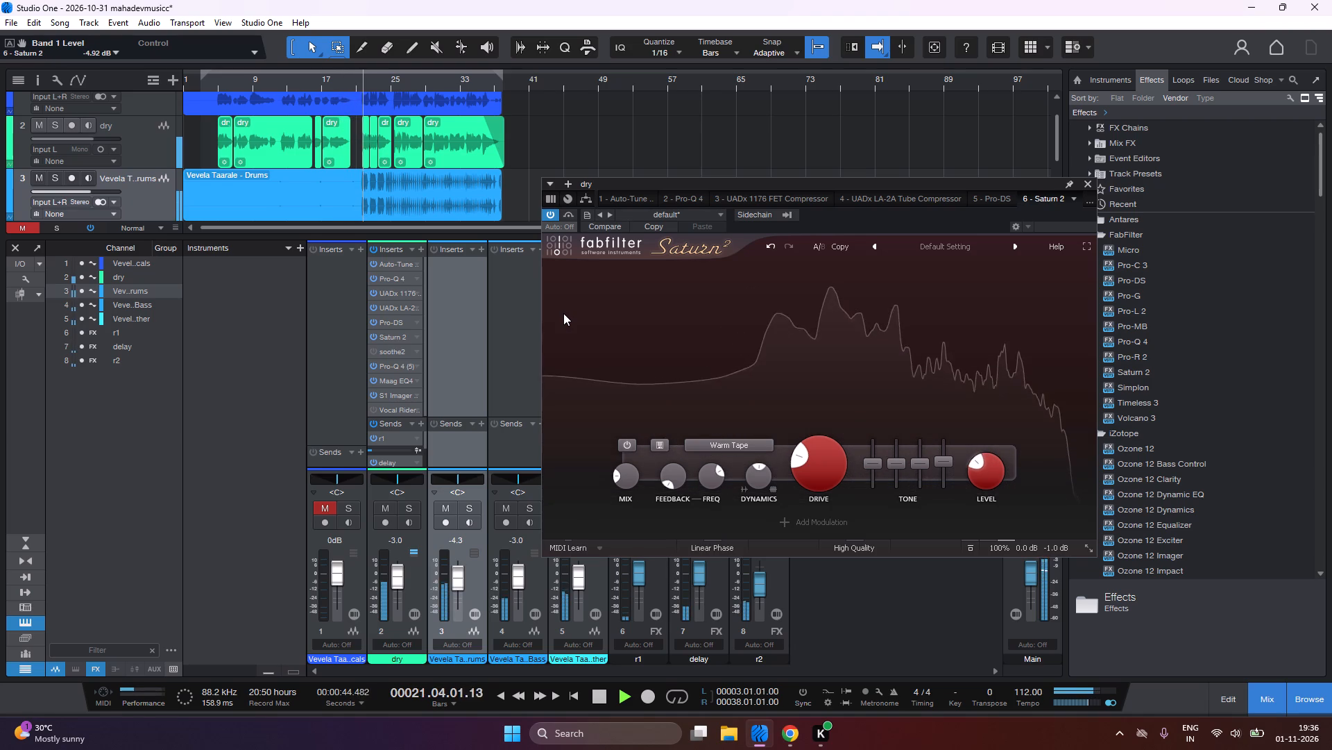
scroll(563, 313, down, 4)
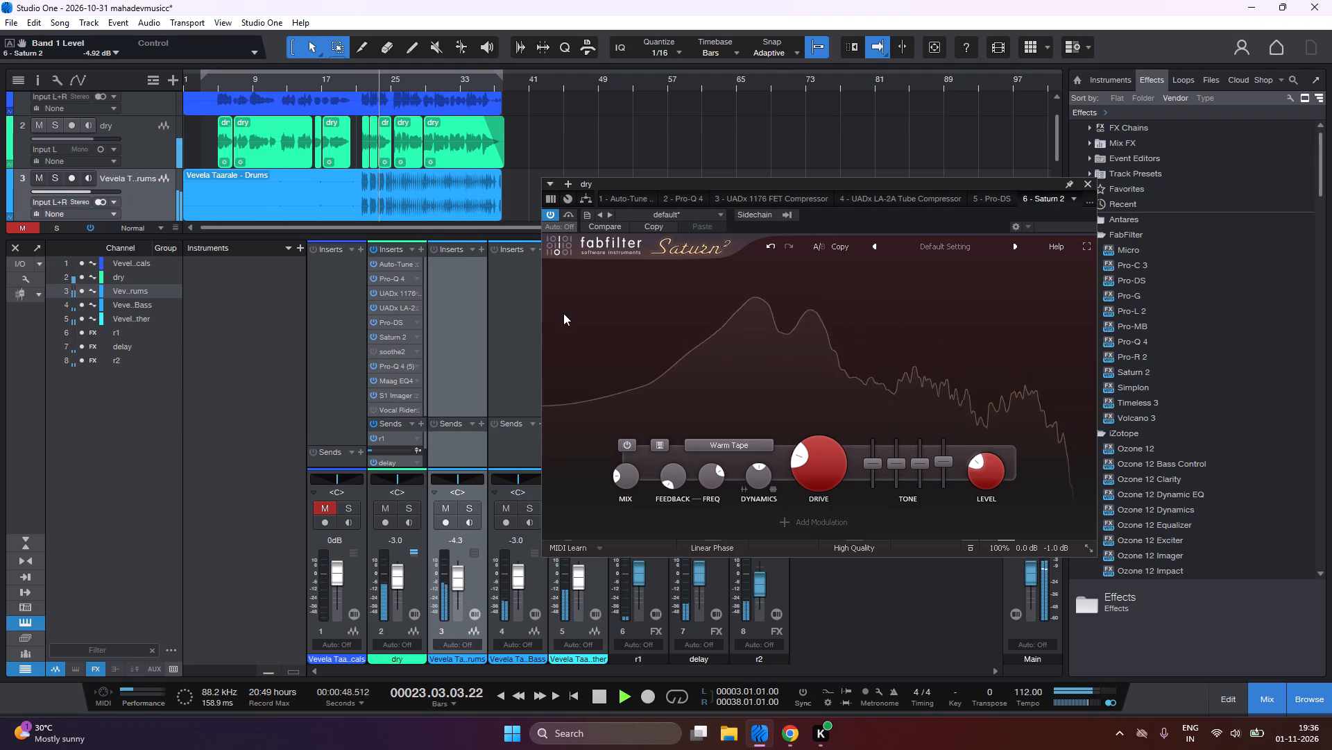
Reduce the dry channel's Saturn 2 band 1 level further, to about -9.6 dB, during playback.
scroll(563, 313, down, 2)
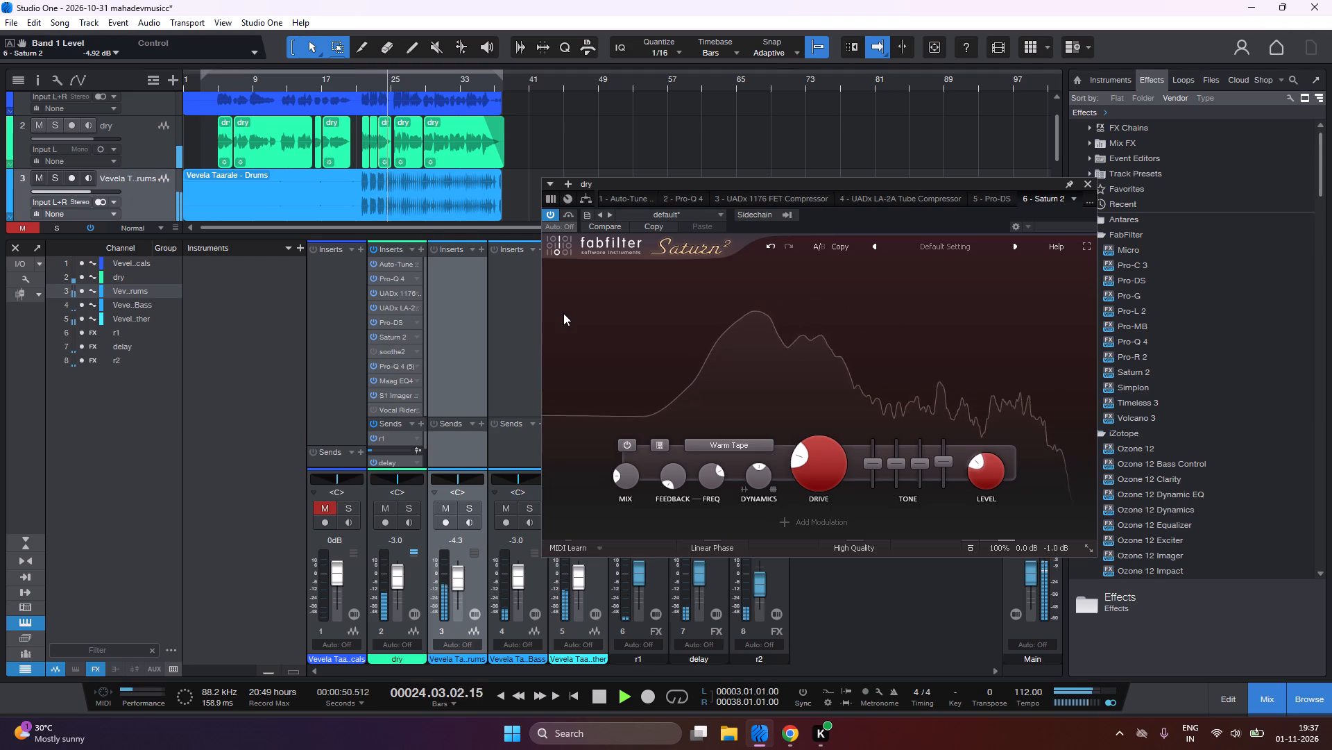
scroll(563, 313, down, 1)
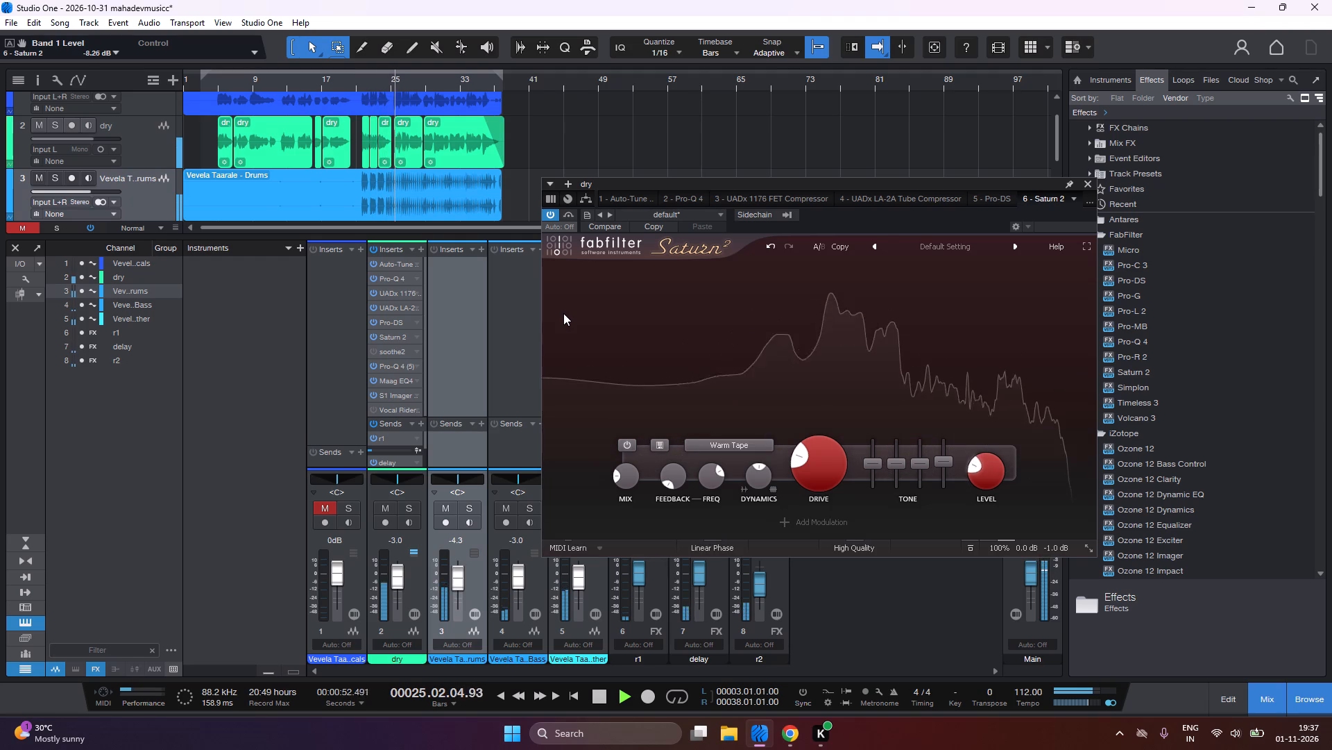
scroll(563, 313, down, 1)
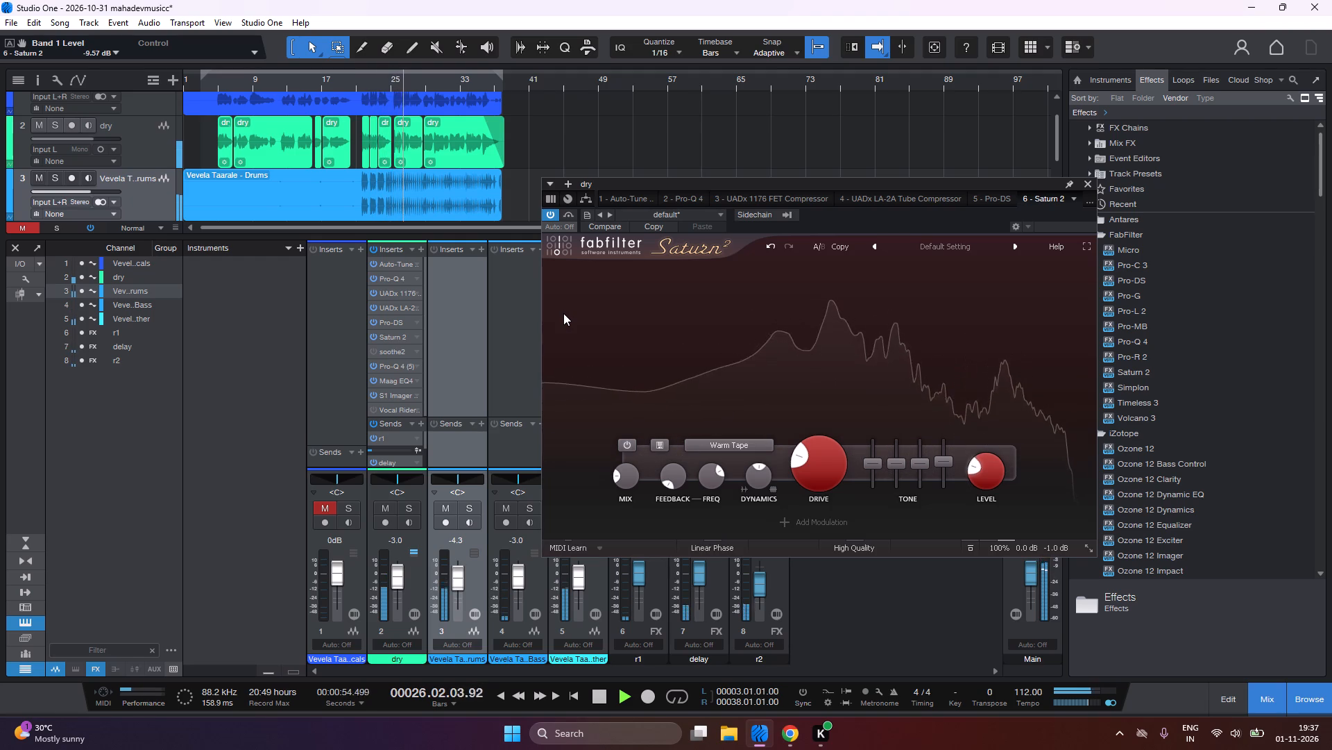
scroll(563, 313, down, 4)
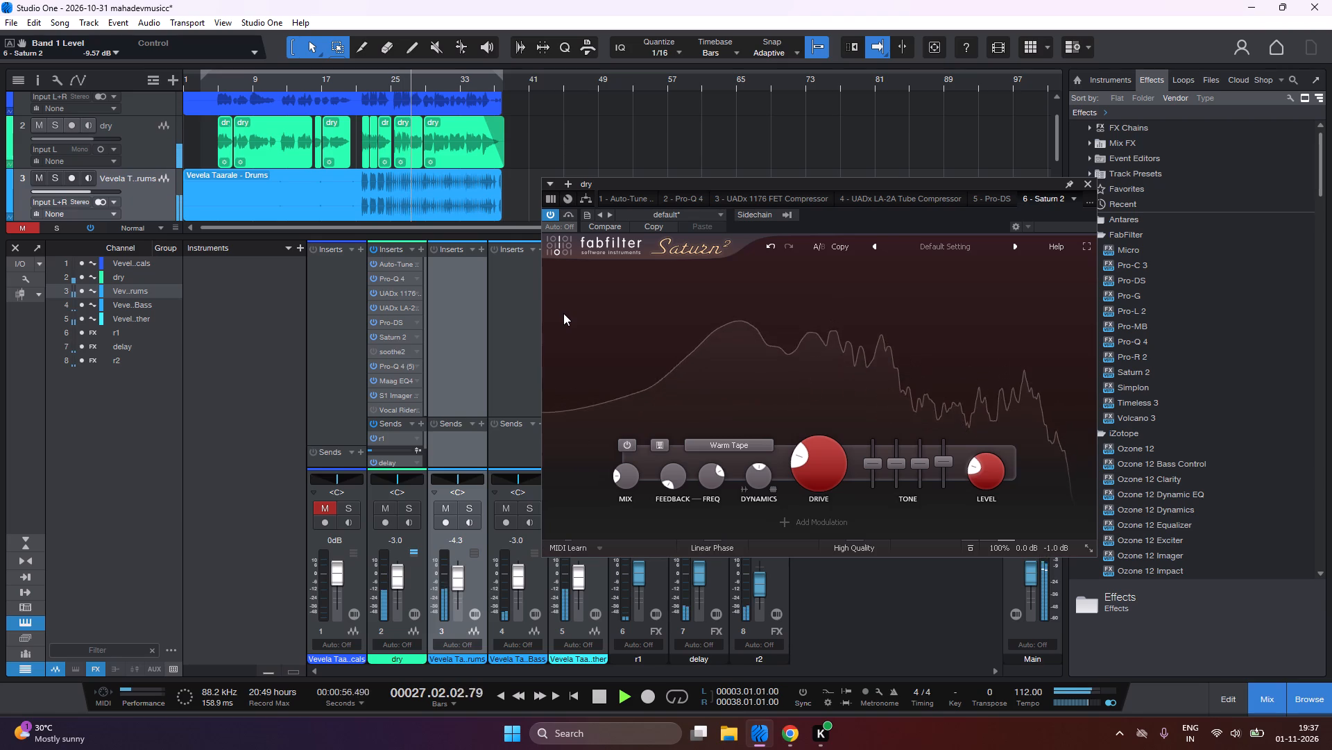
Bring the Saturn 2 band 1 level on the dry channel down to about -18.9 dB.
scroll(563, 313, down, 1)
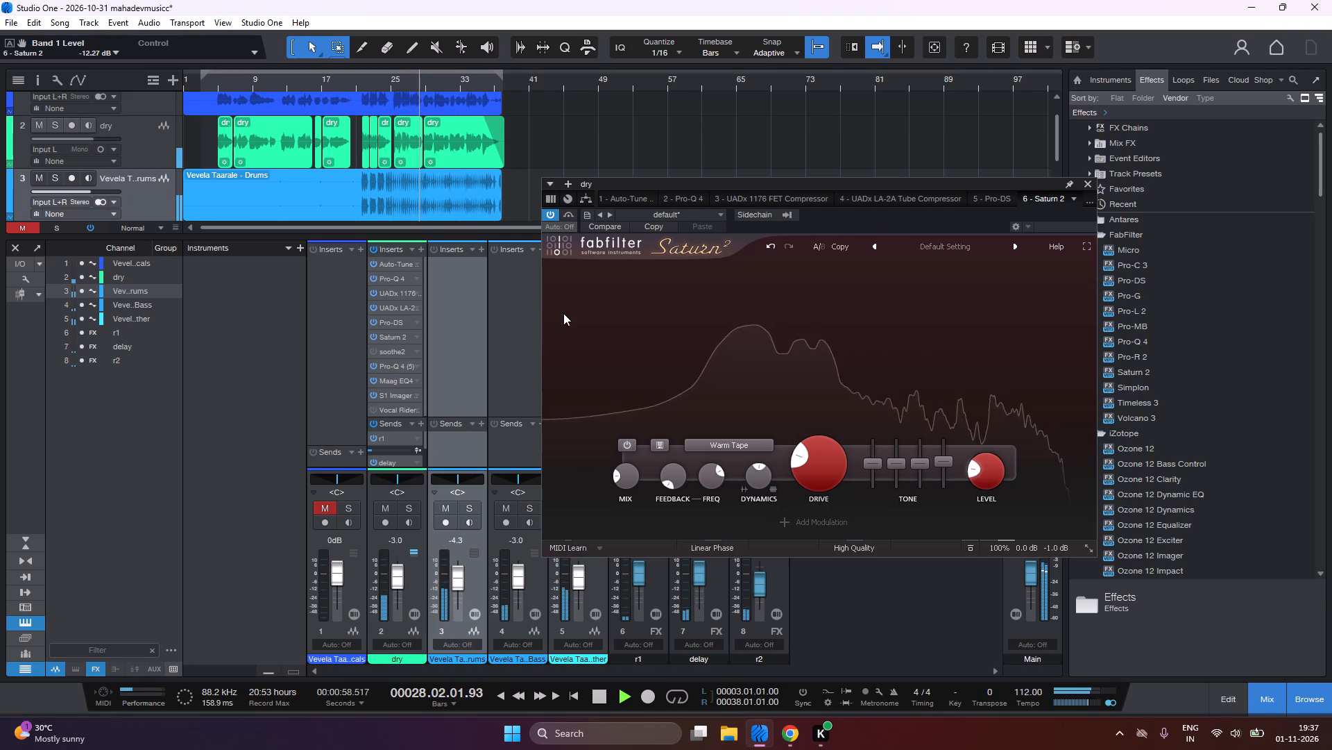
scroll(563, 313, down, 1)
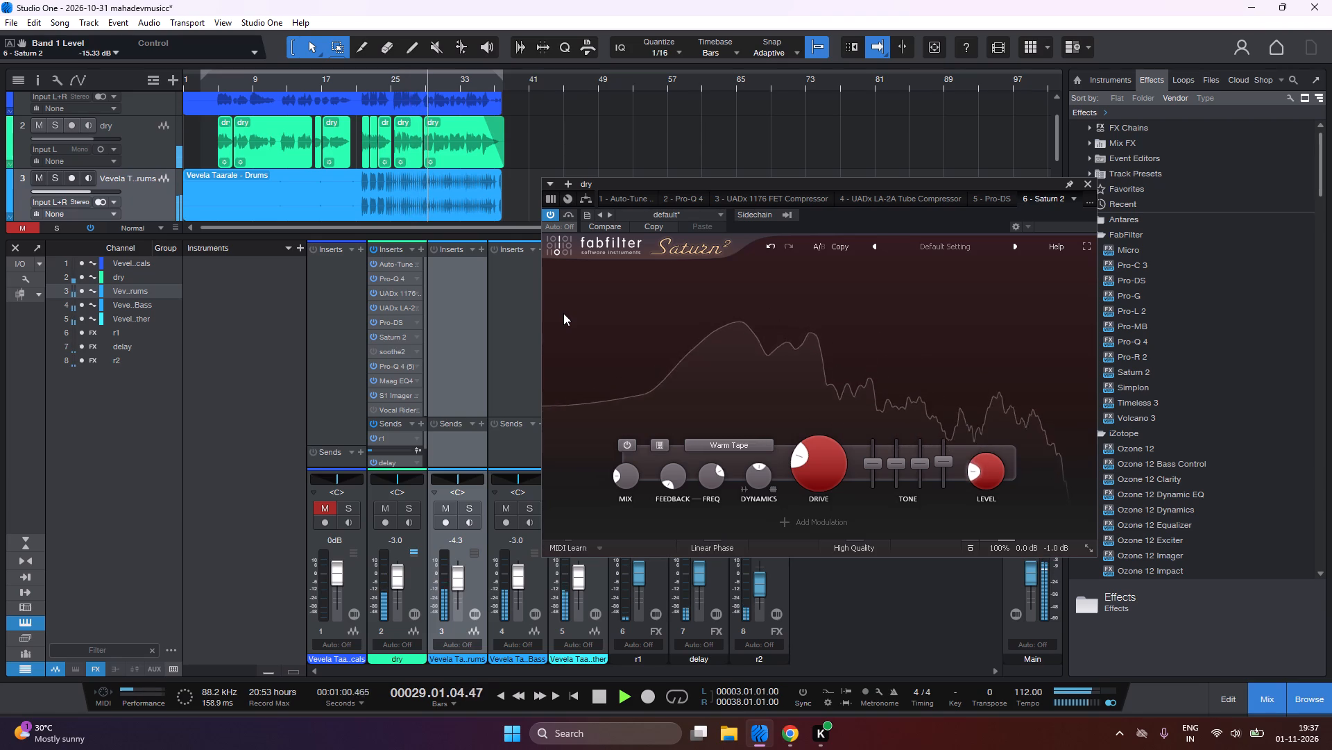
scroll(563, 313, down, 2)
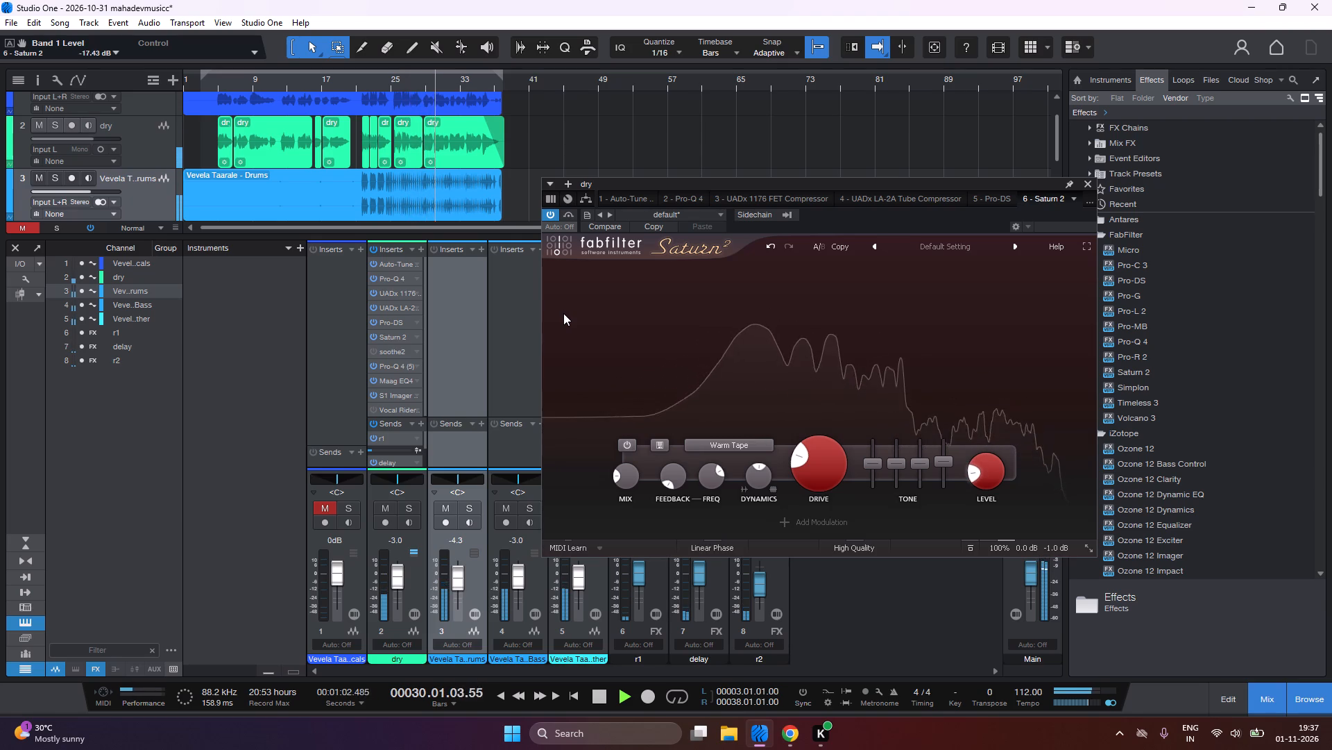
scroll(563, 313, down, 2)
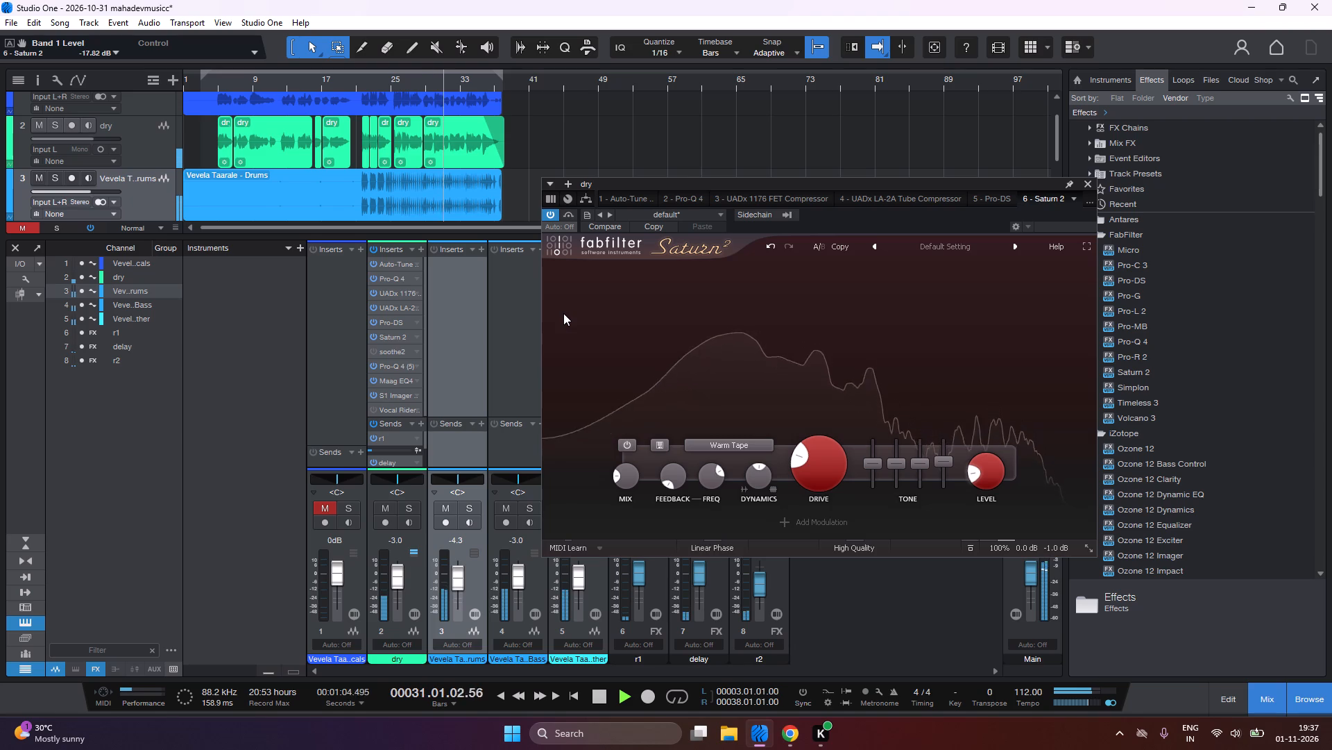
scroll(563, 313, down, 1)
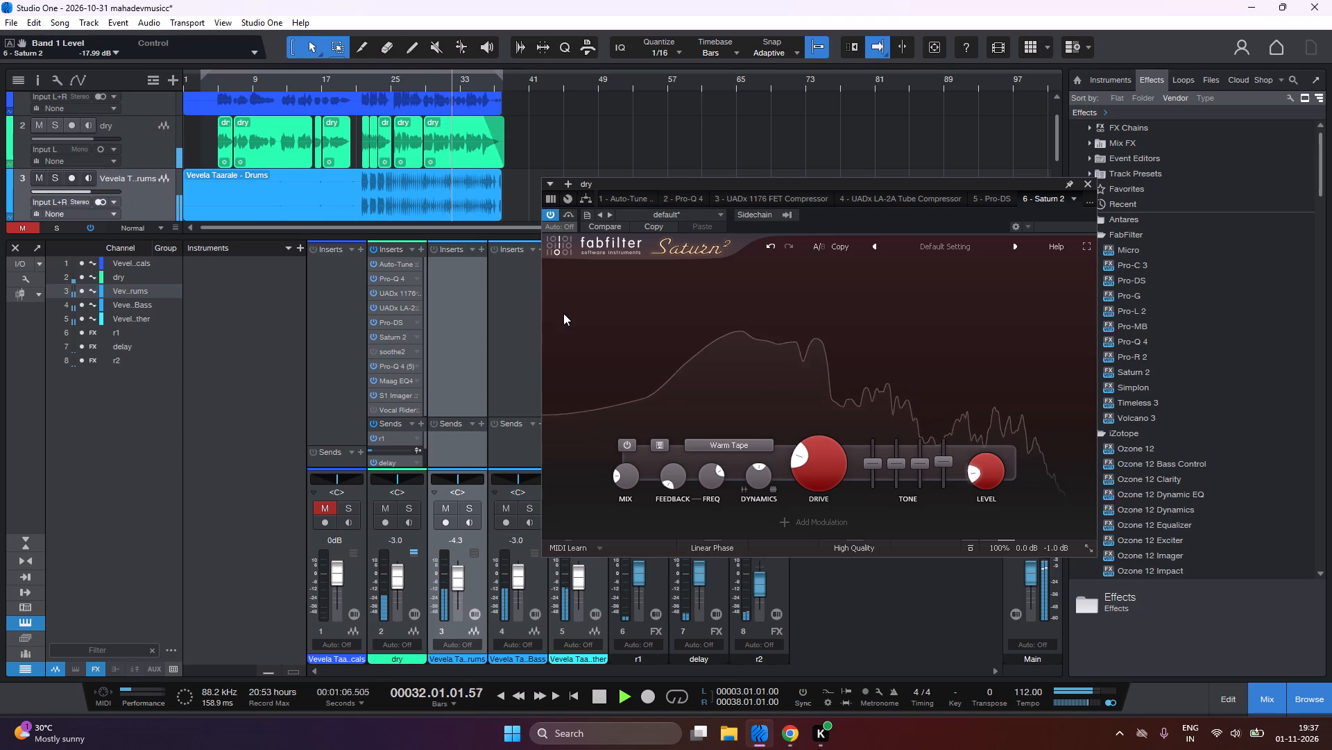
scroll(563, 313, down, 1)
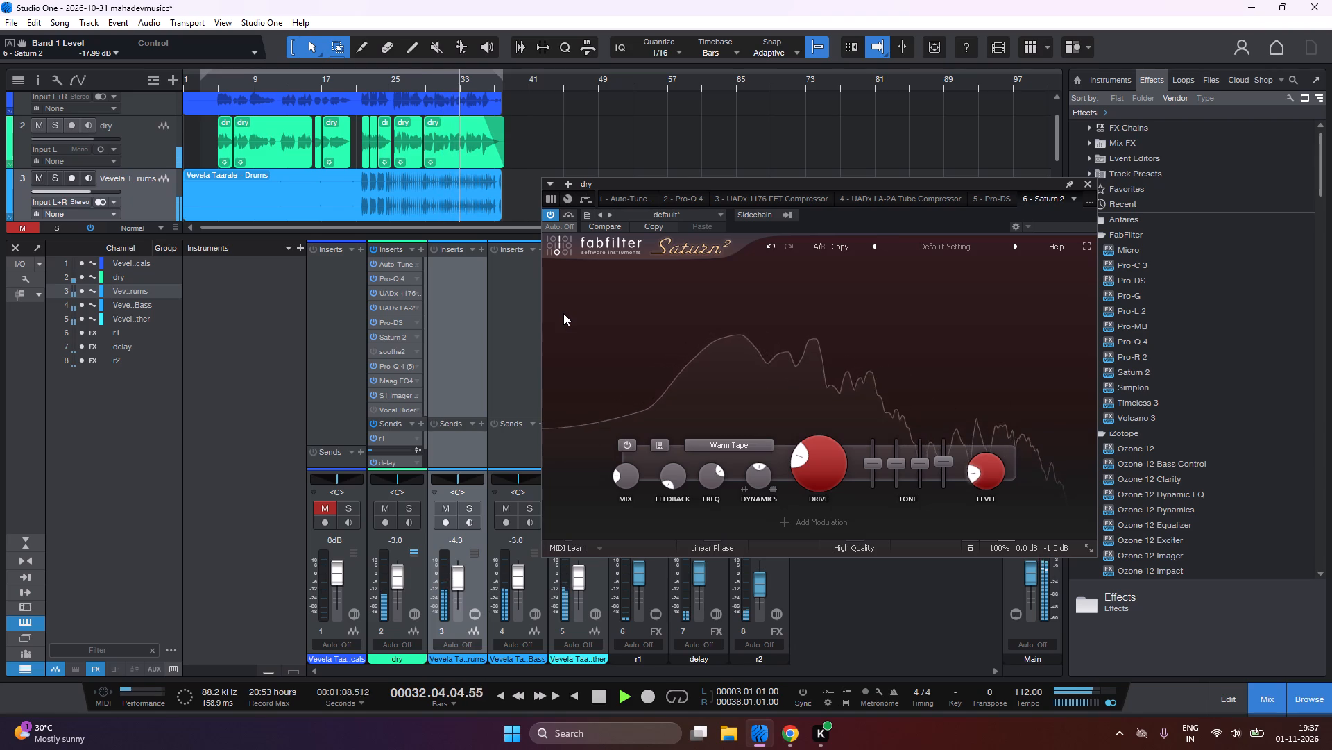
scroll(563, 313, down, 2)
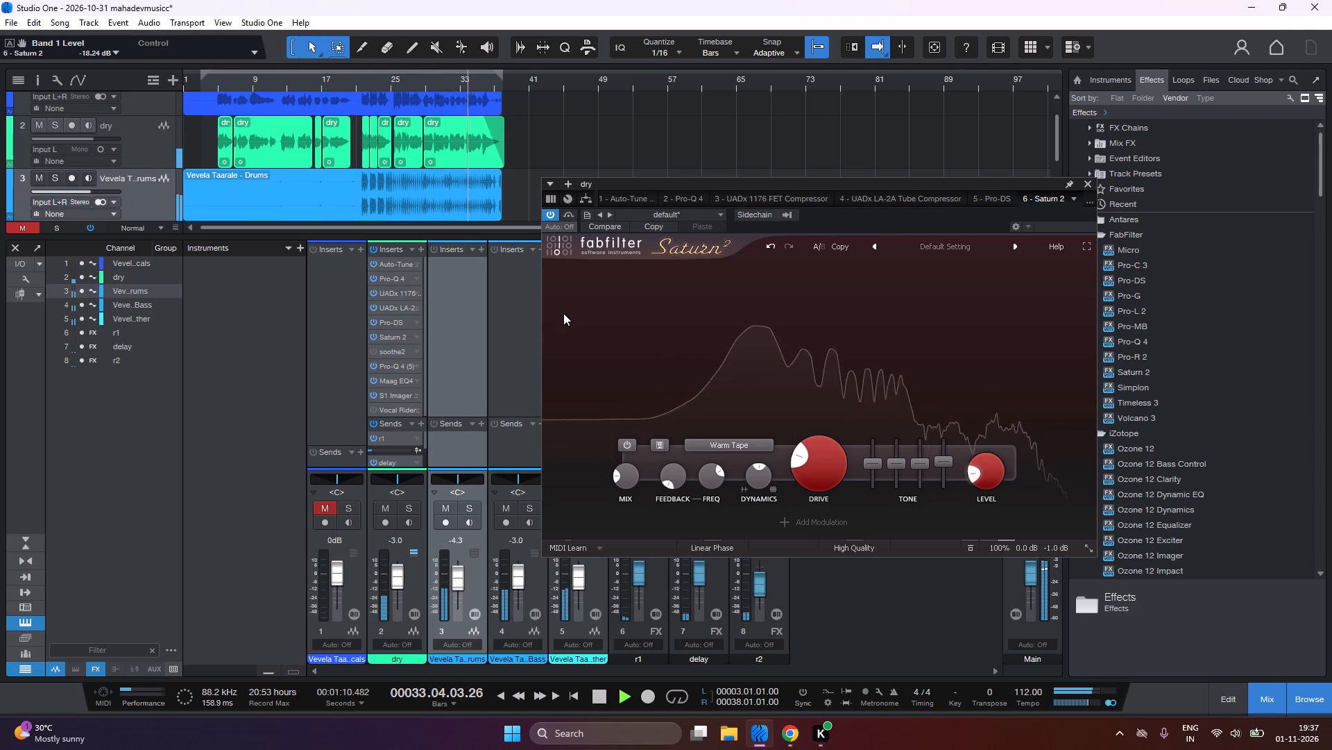
scroll(563, 313, down, 2)
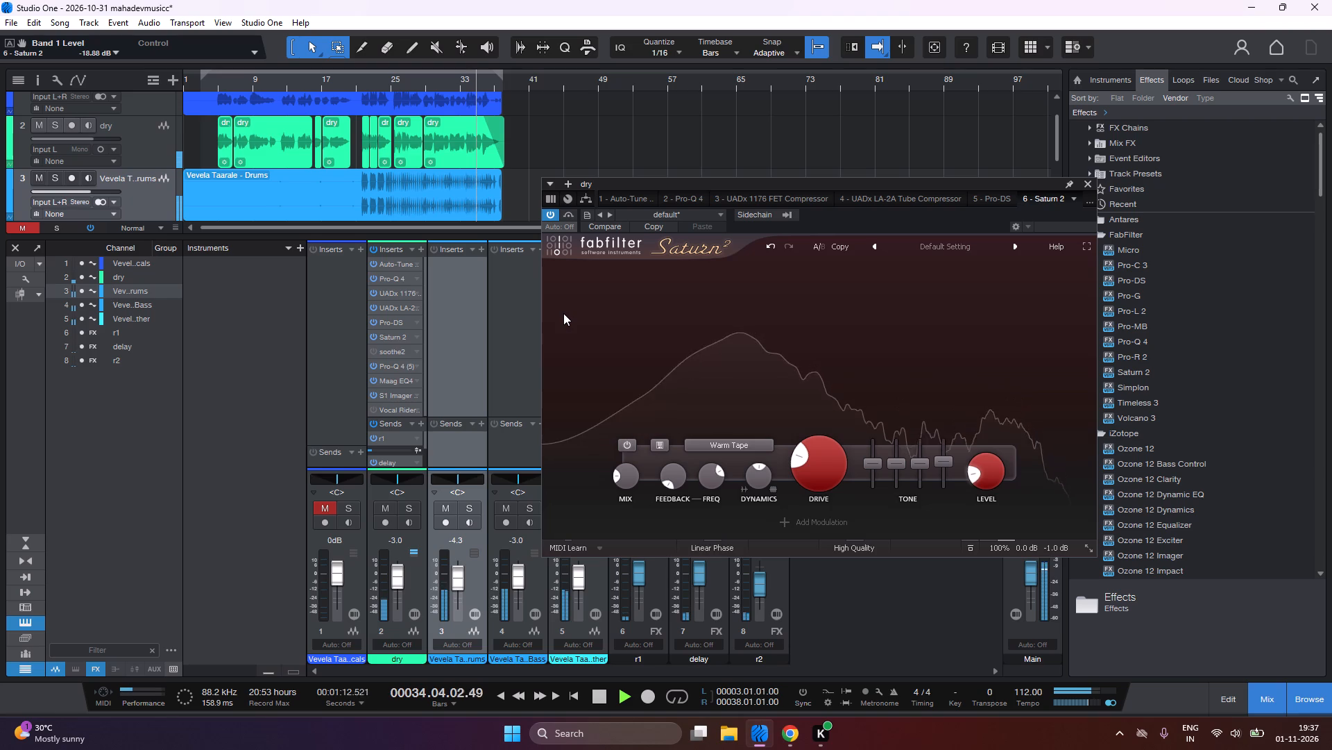
Ease the dry channel's Saturn 2 band 1 level down to about -20.2 dB as the song plays out.
scroll(563, 313, down, 3)
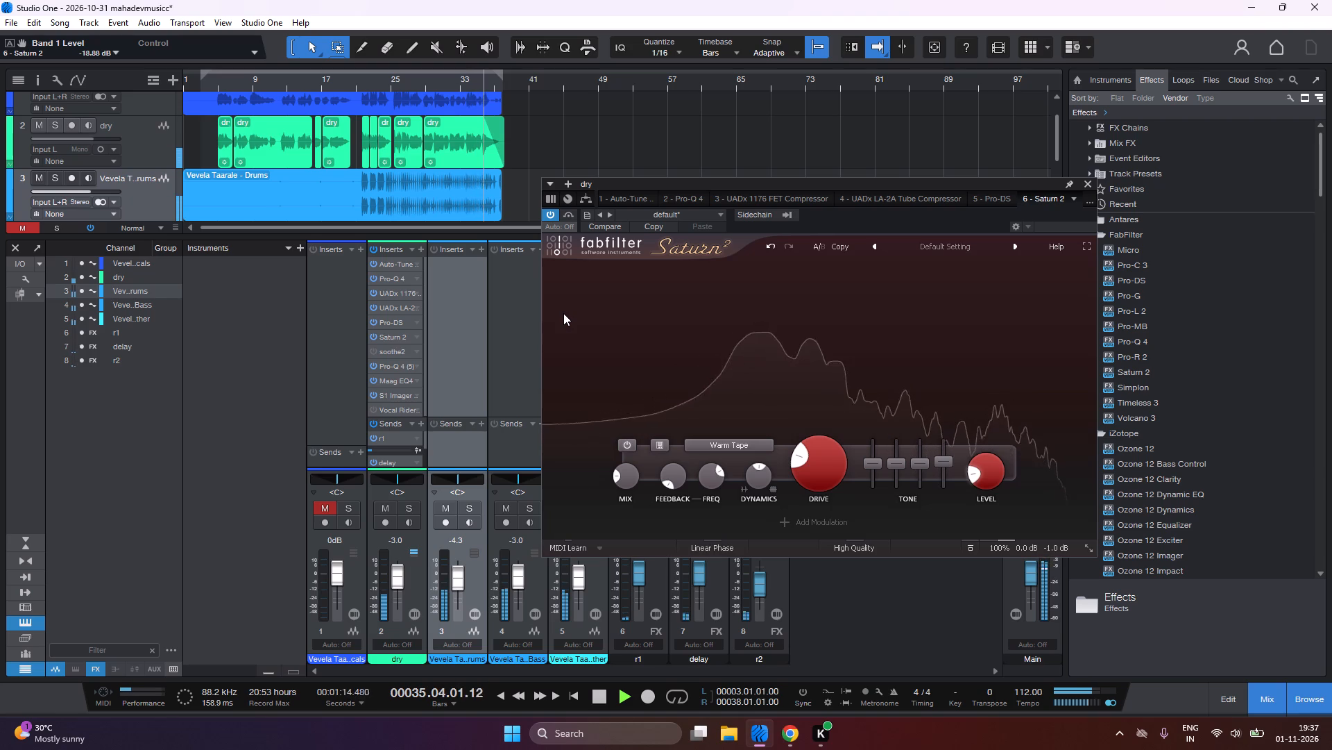
scroll(563, 313, down, 2)
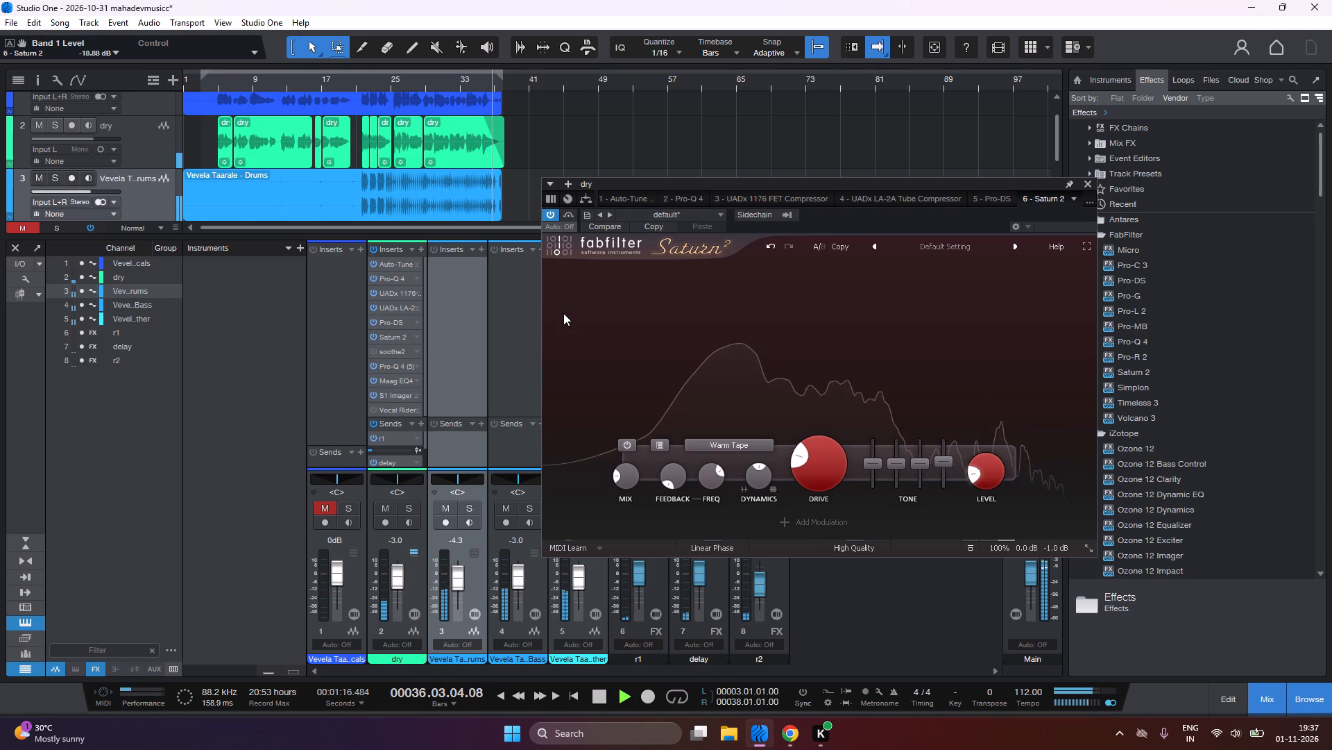
scroll(563, 313, down, 1)
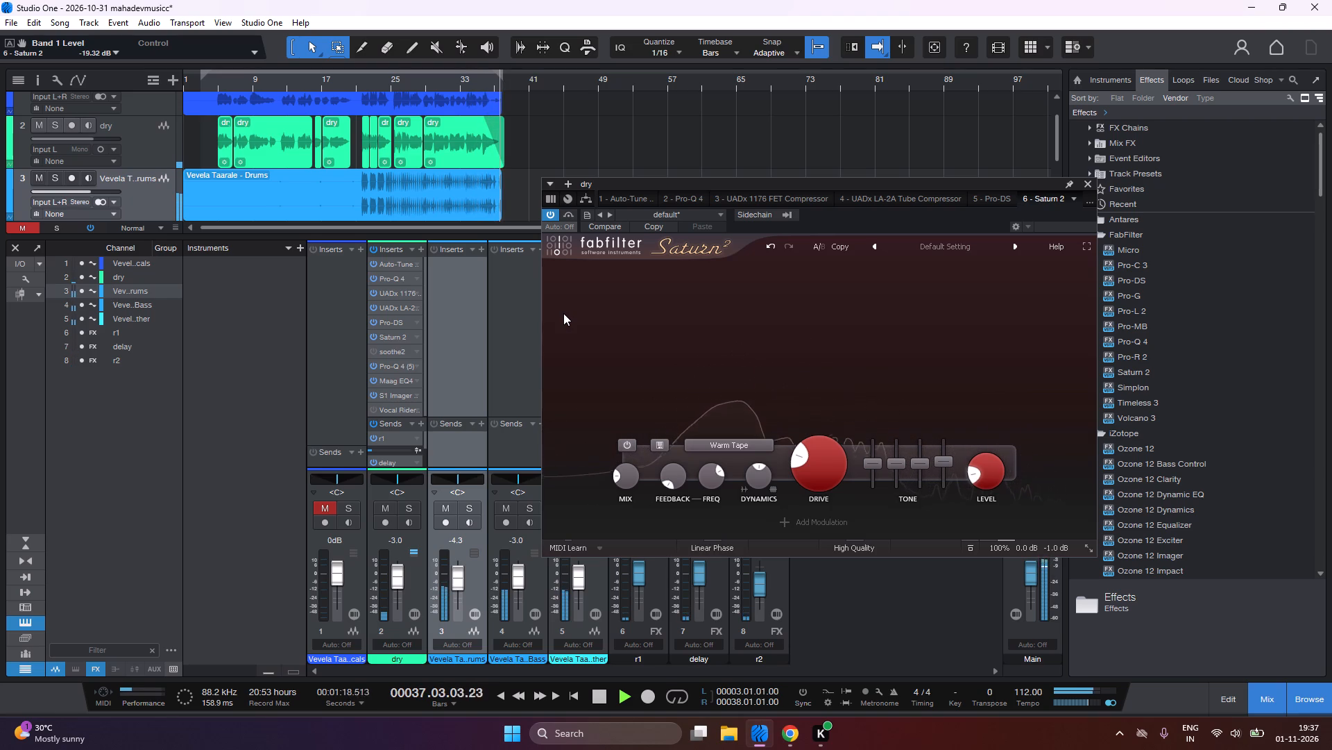
scroll(563, 313, down, 2)
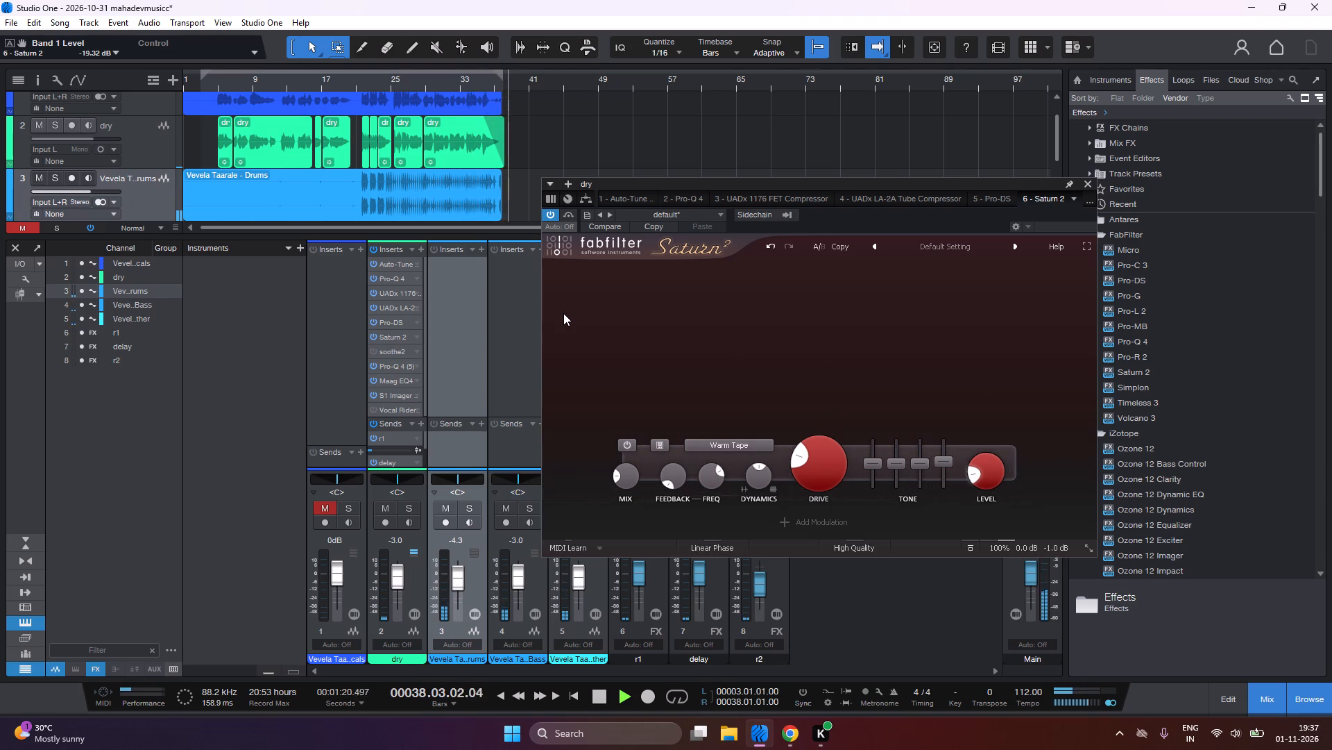
scroll(563, 313, down, 4)
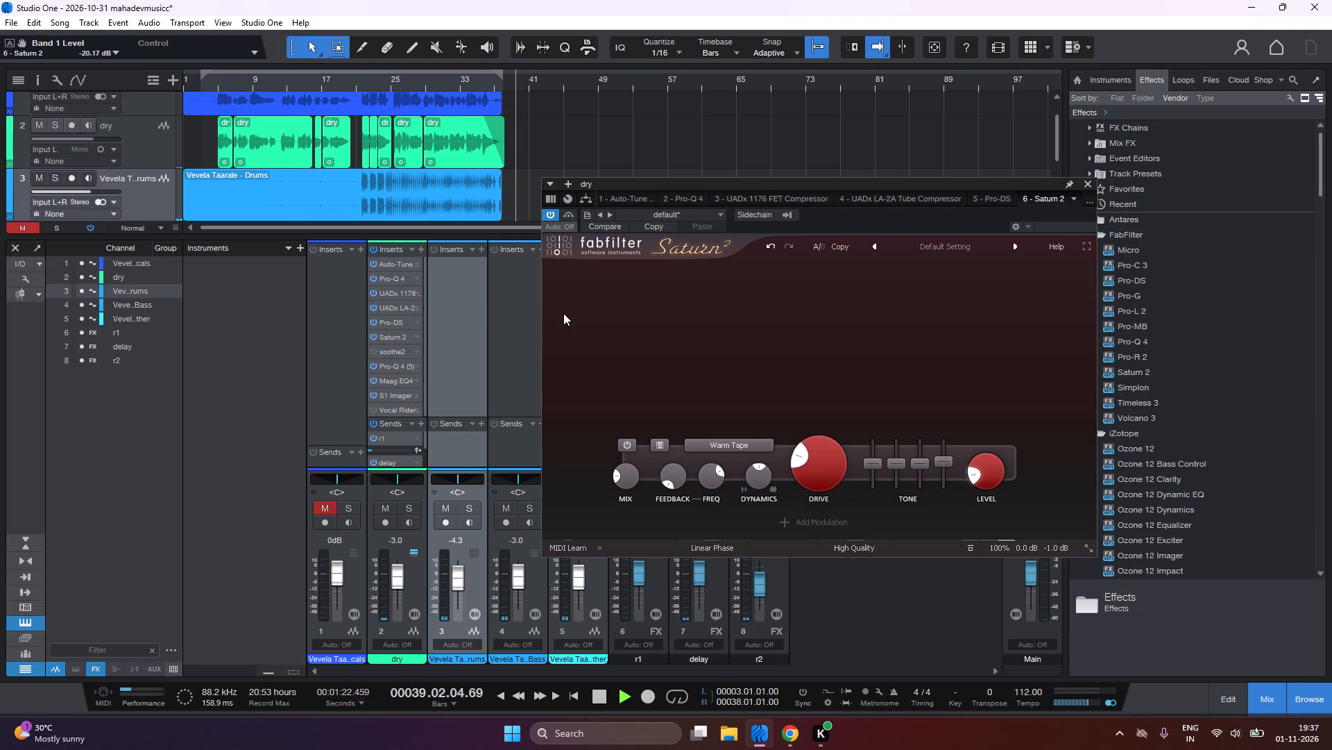
scroll(563, 313, down, 2)
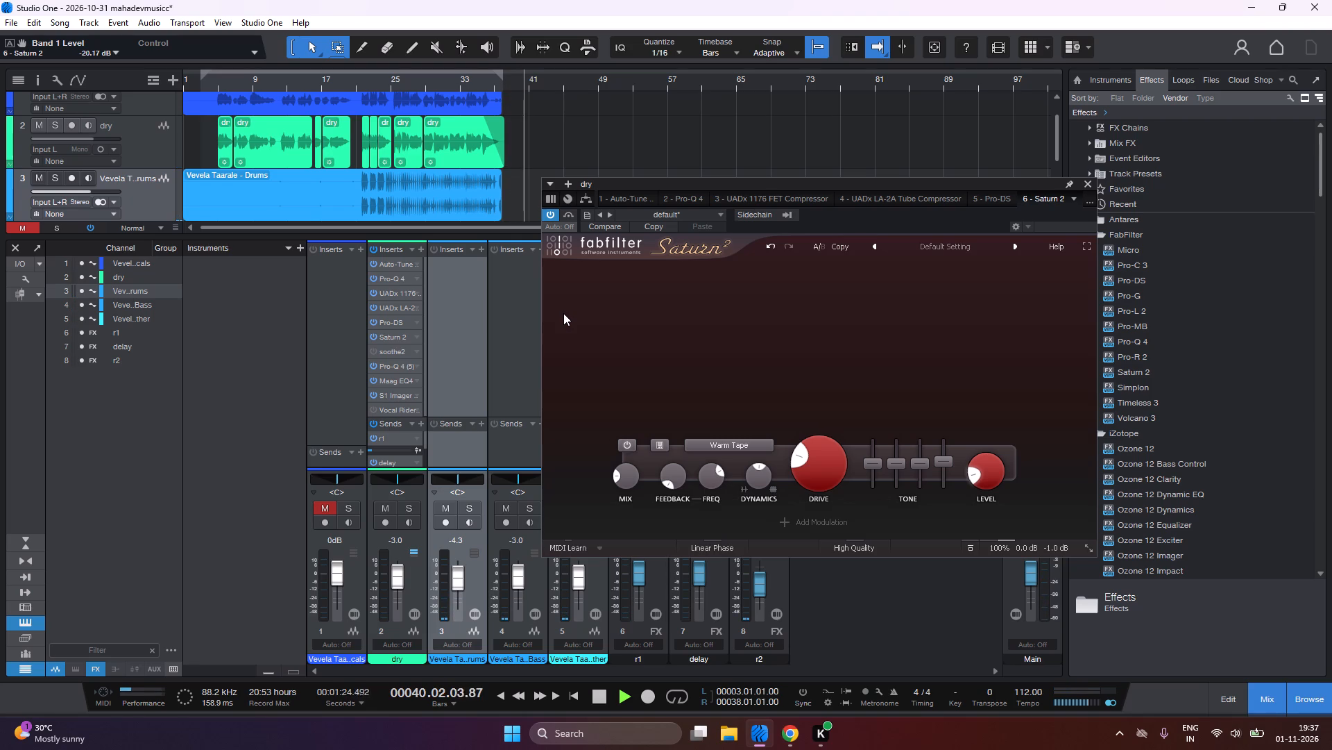
scroll(563, 313, down, 1)
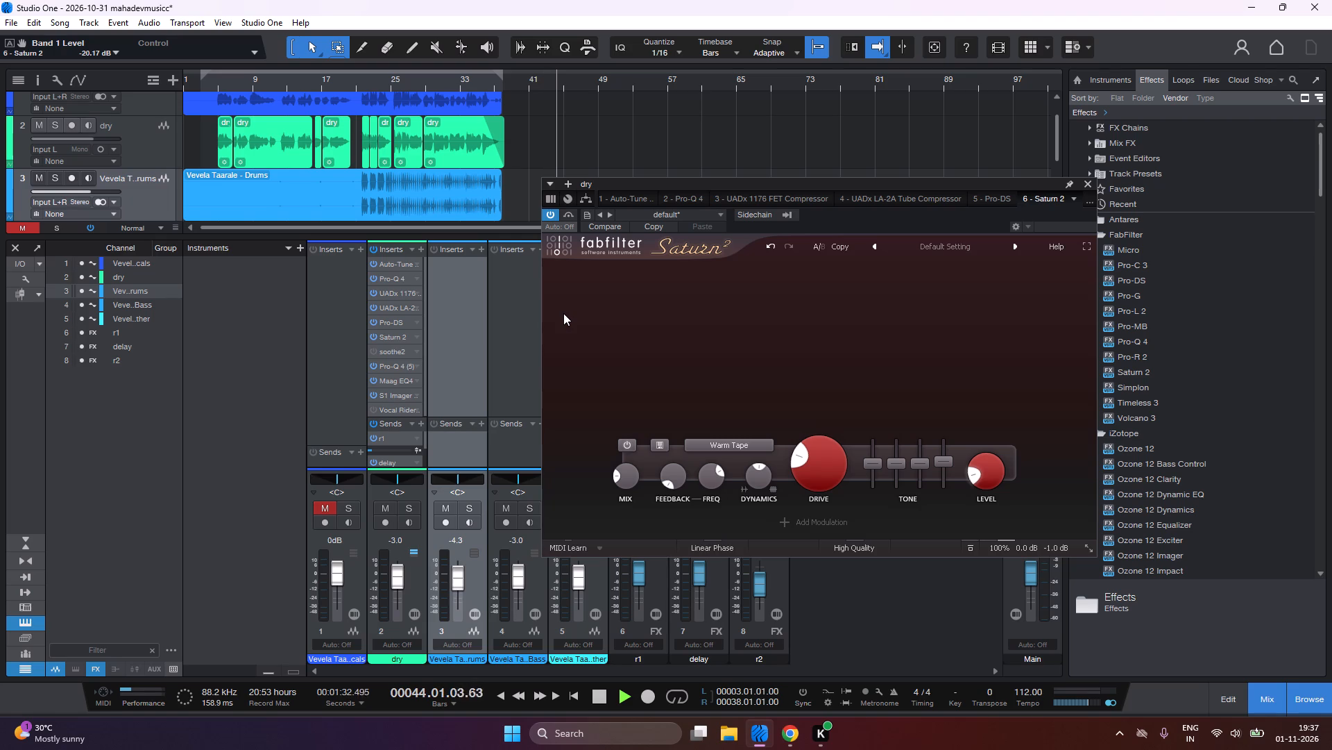
Pull the dry channel's Saturn 2 band 1 level all the way down to -INF dB.
scroll(563, 313, down, 1)
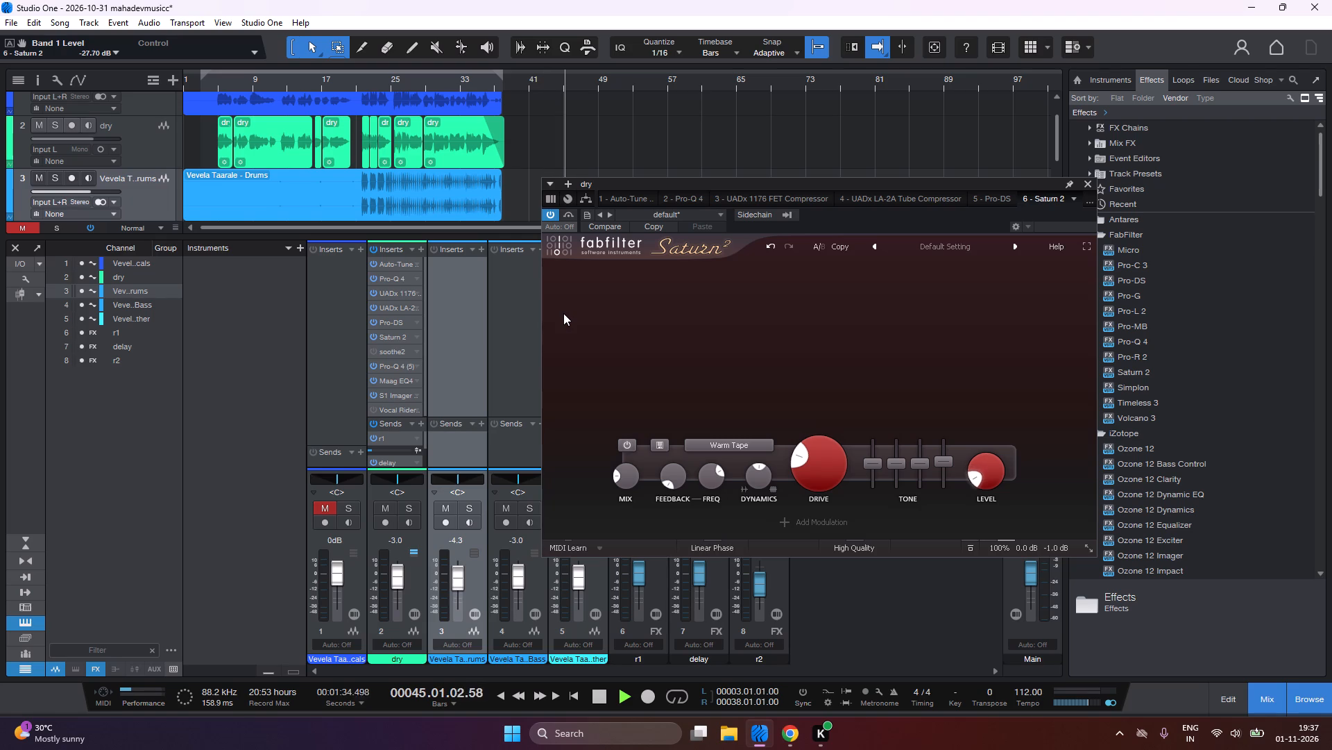
scroll(563, 313, down, 2)
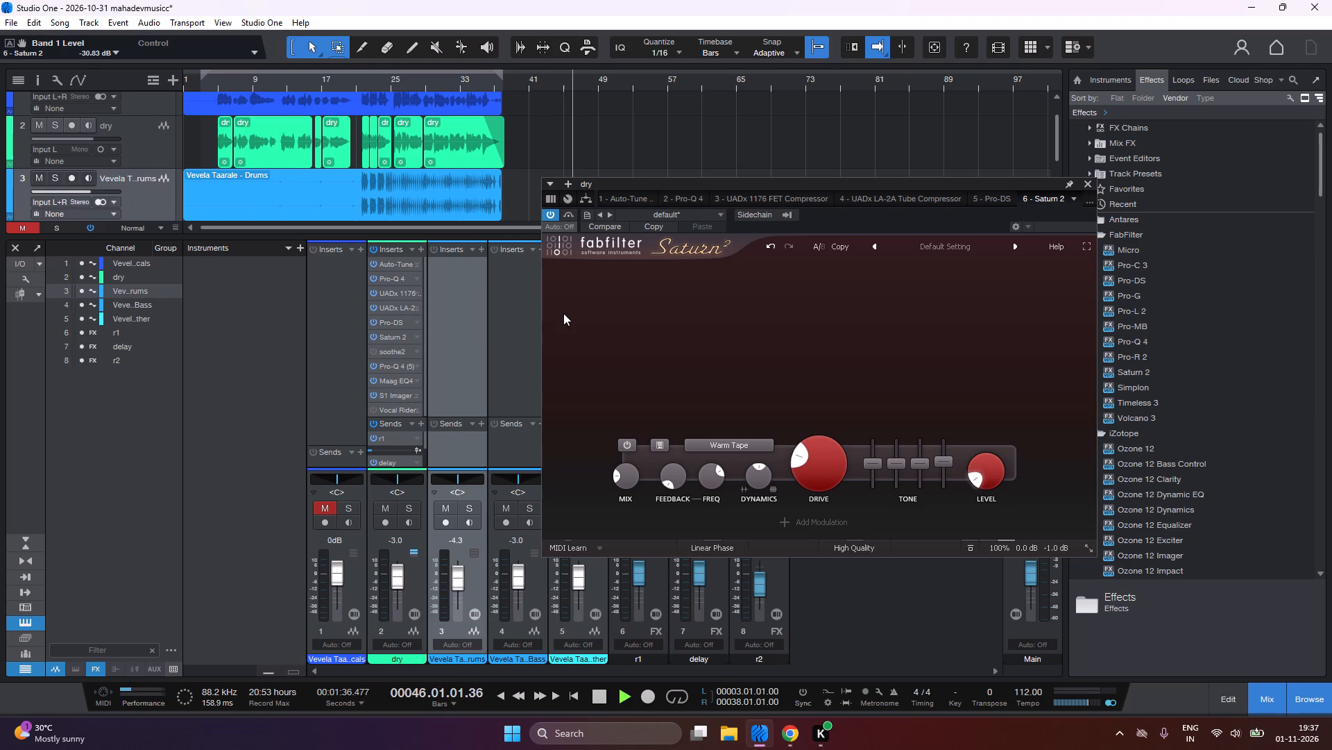
scroll(563, 313, down, 4)
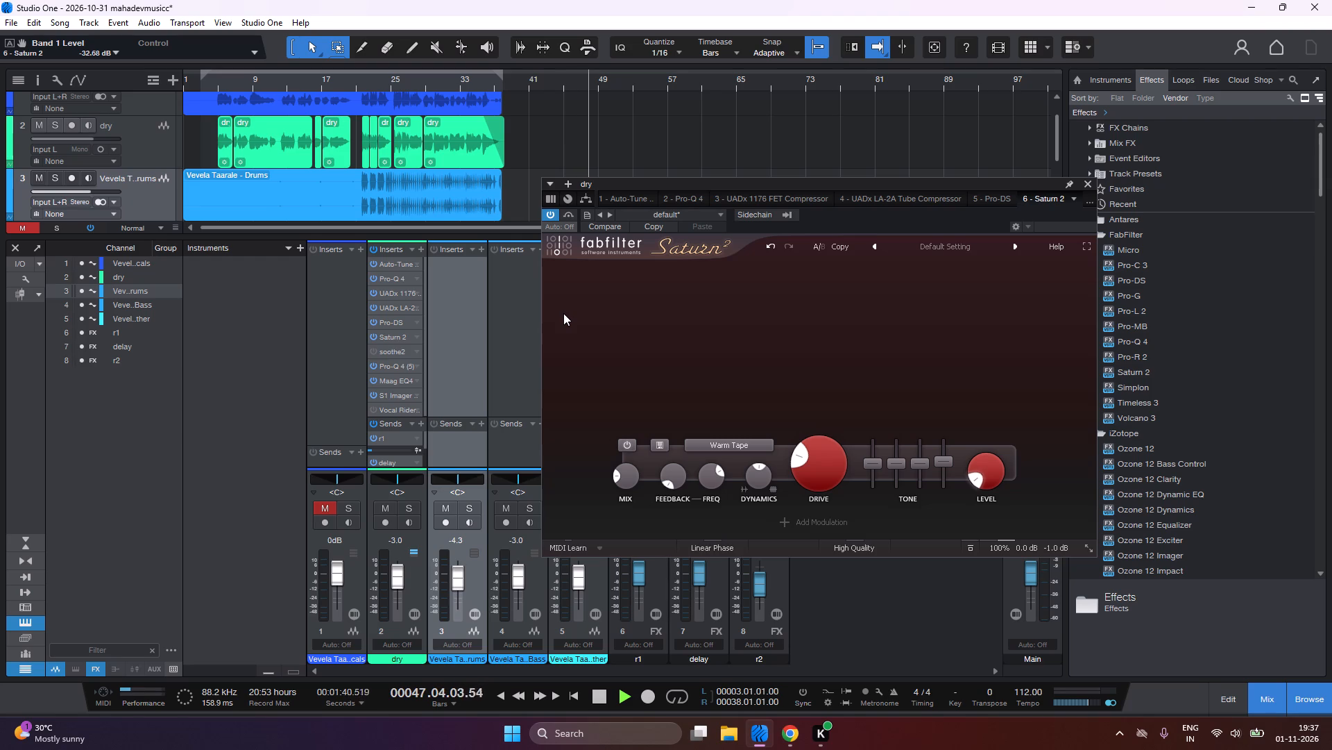
scroll(563, 313, down, 1)
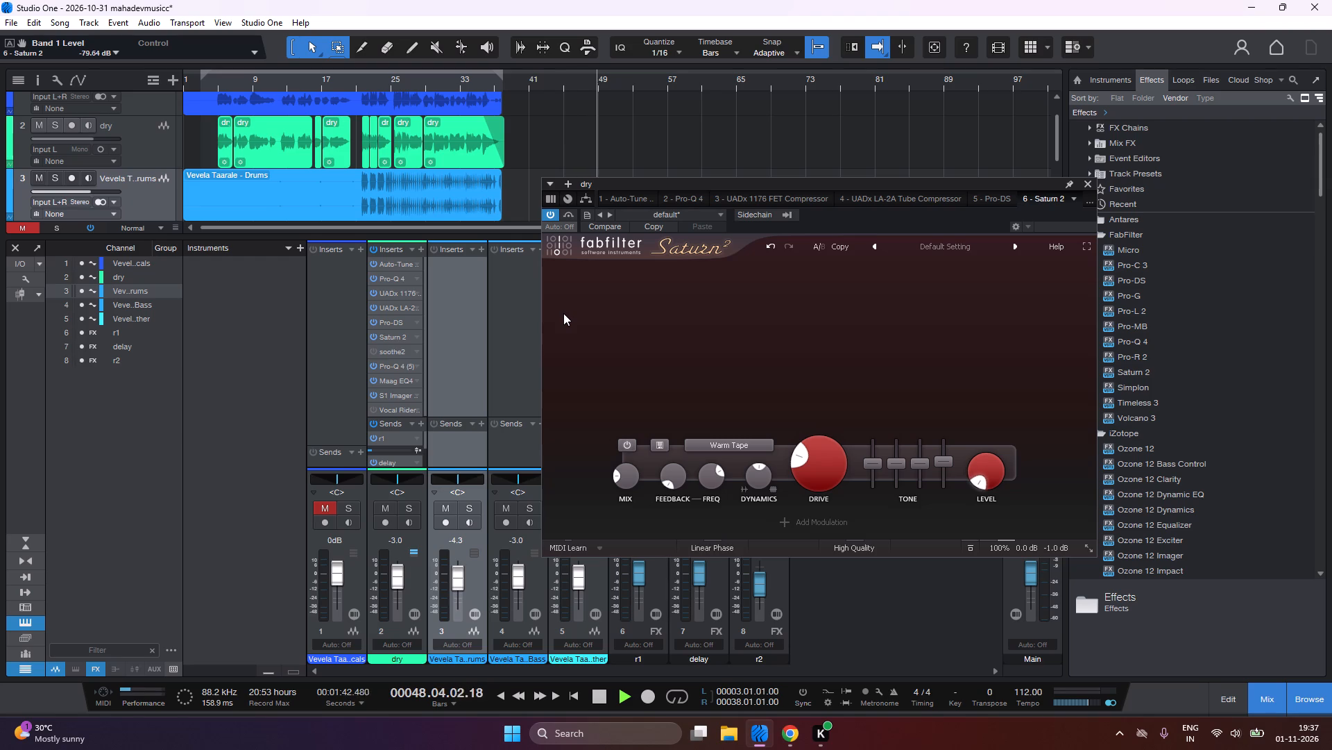
scroll(563, 313, down, 4)
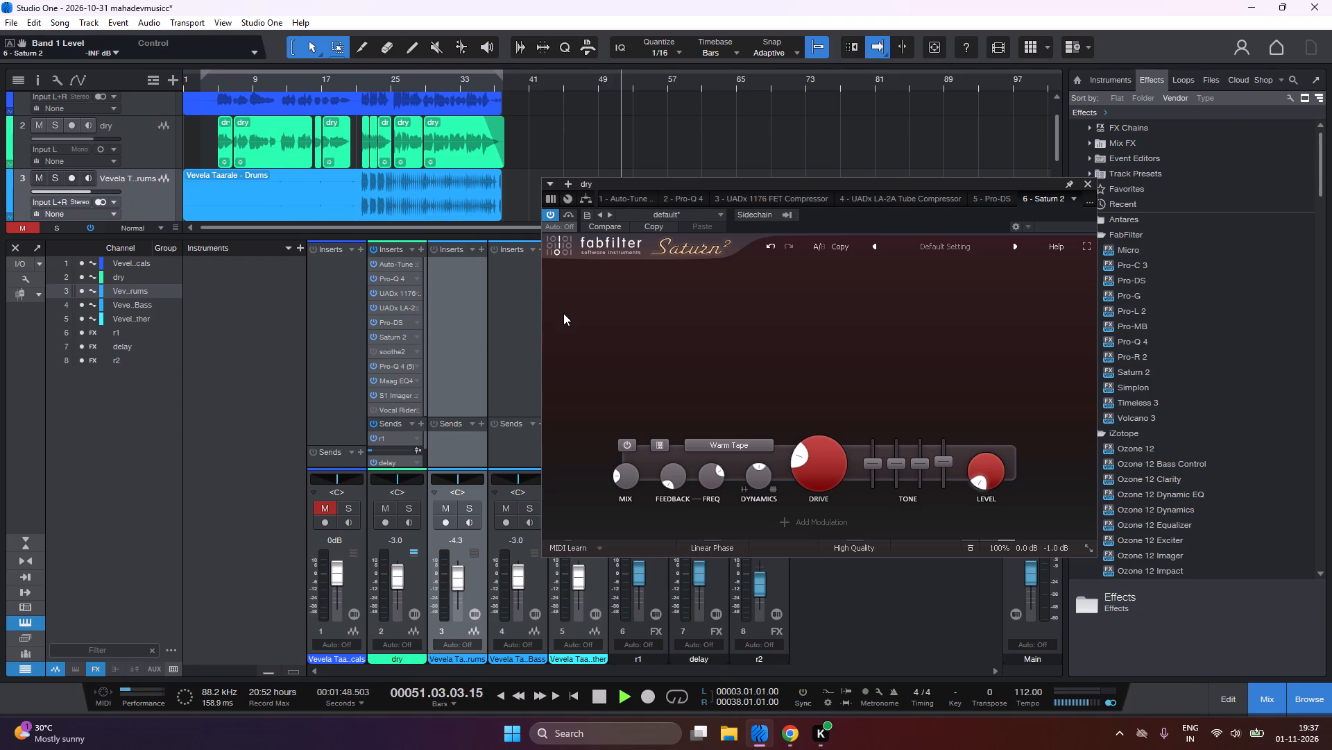
scroll(563, 313, down, 2)
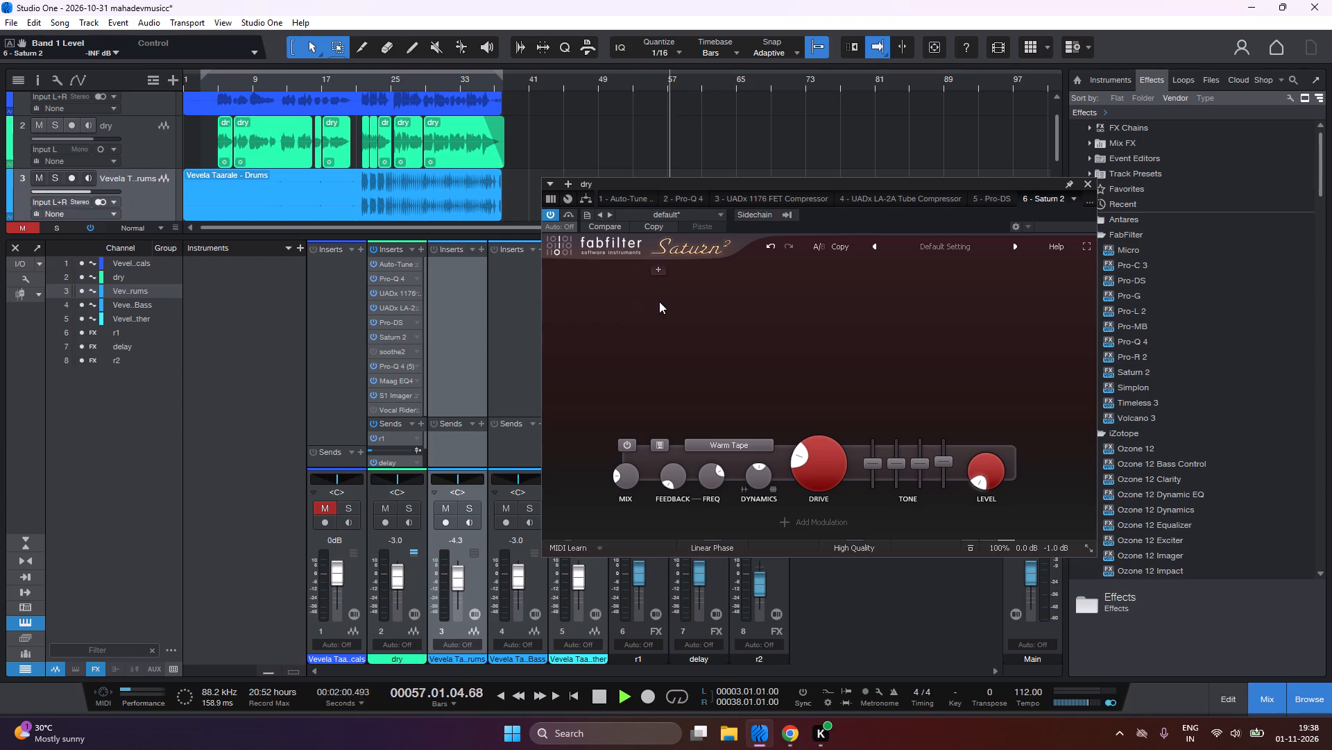
Replay the song from the loop start at bar 3.
key(1)
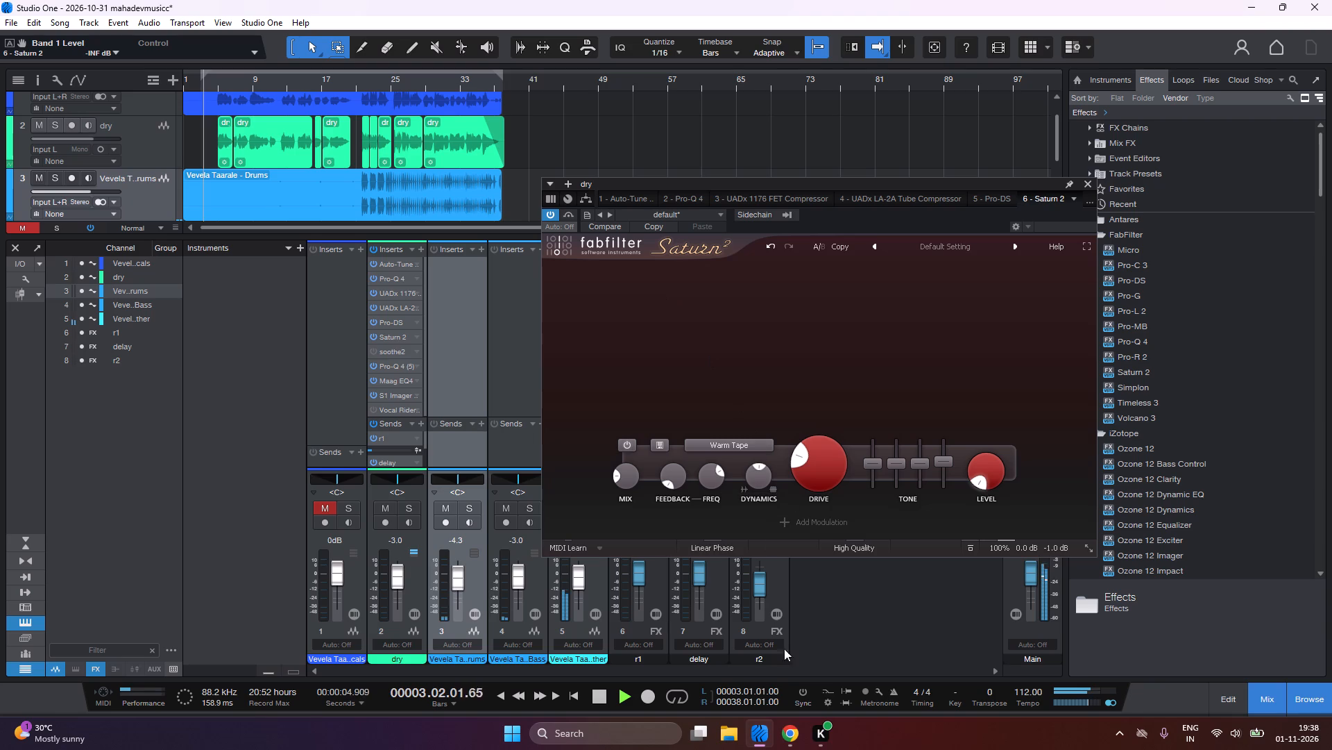
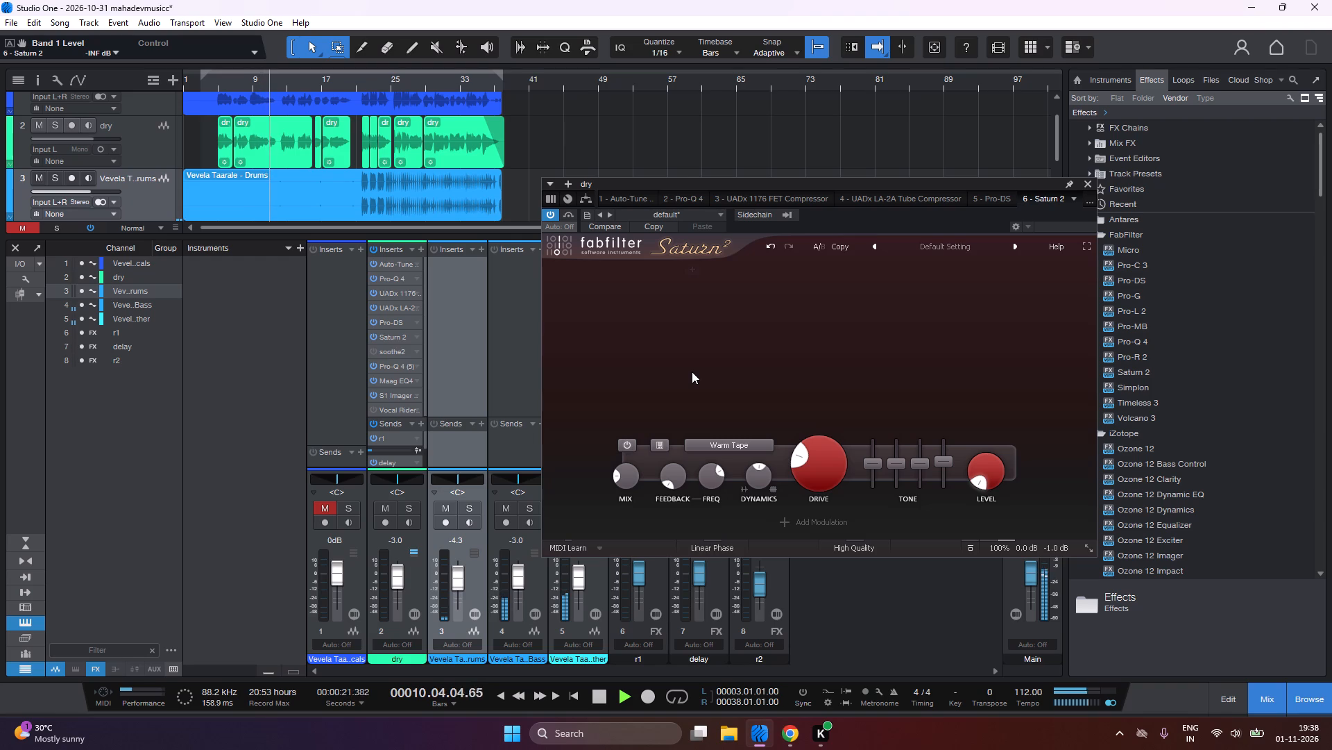
Replay the song from the loop start at bar 3 and close the Saturn 2 window.
key(1)
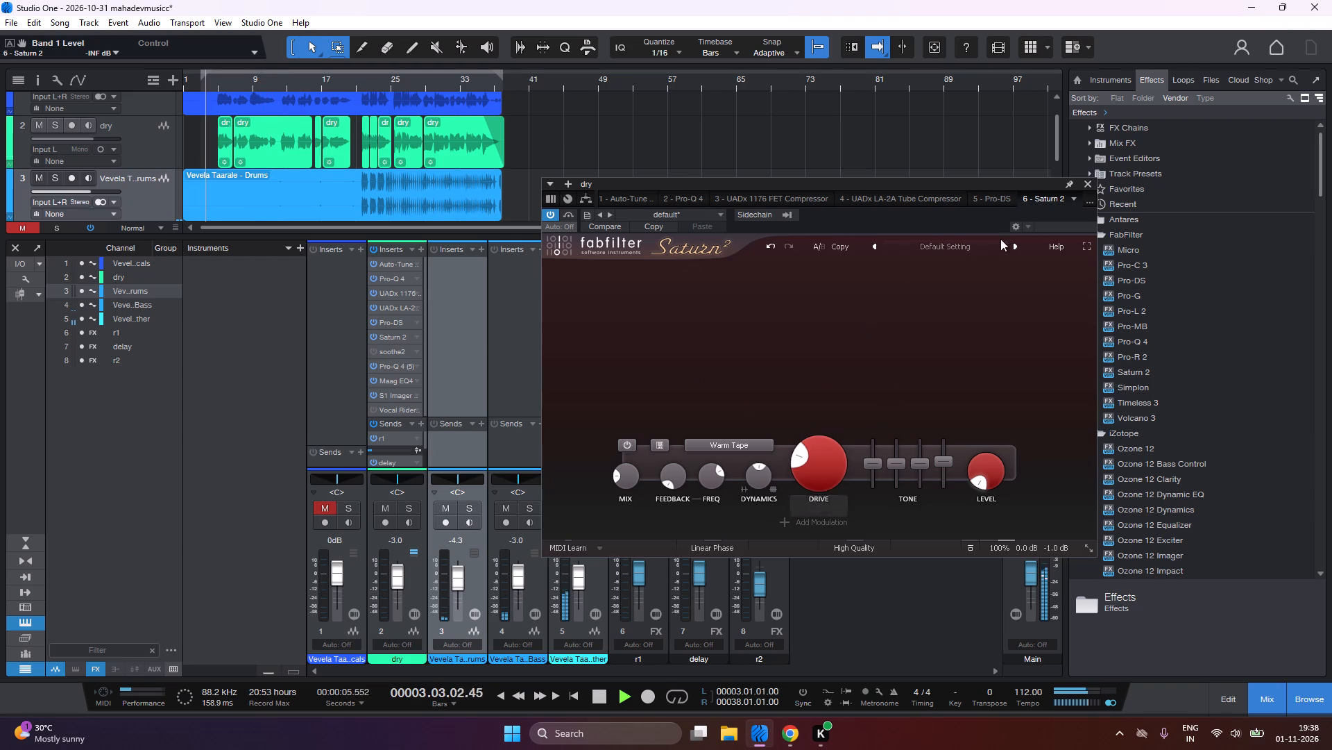
click(1086, 184)
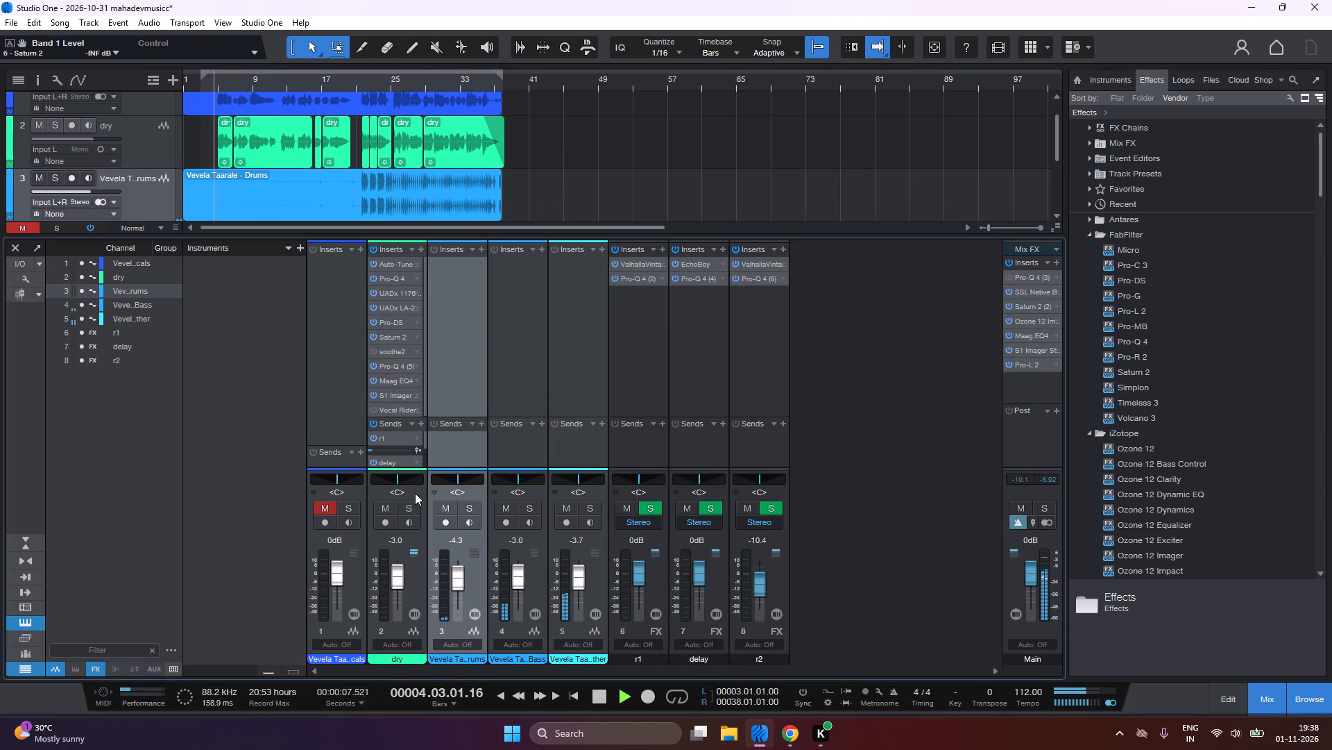
Compare the dry vocal against the full mix by briefly muting its channel and then soloing it.
click(385, 508)
click(385, 508)
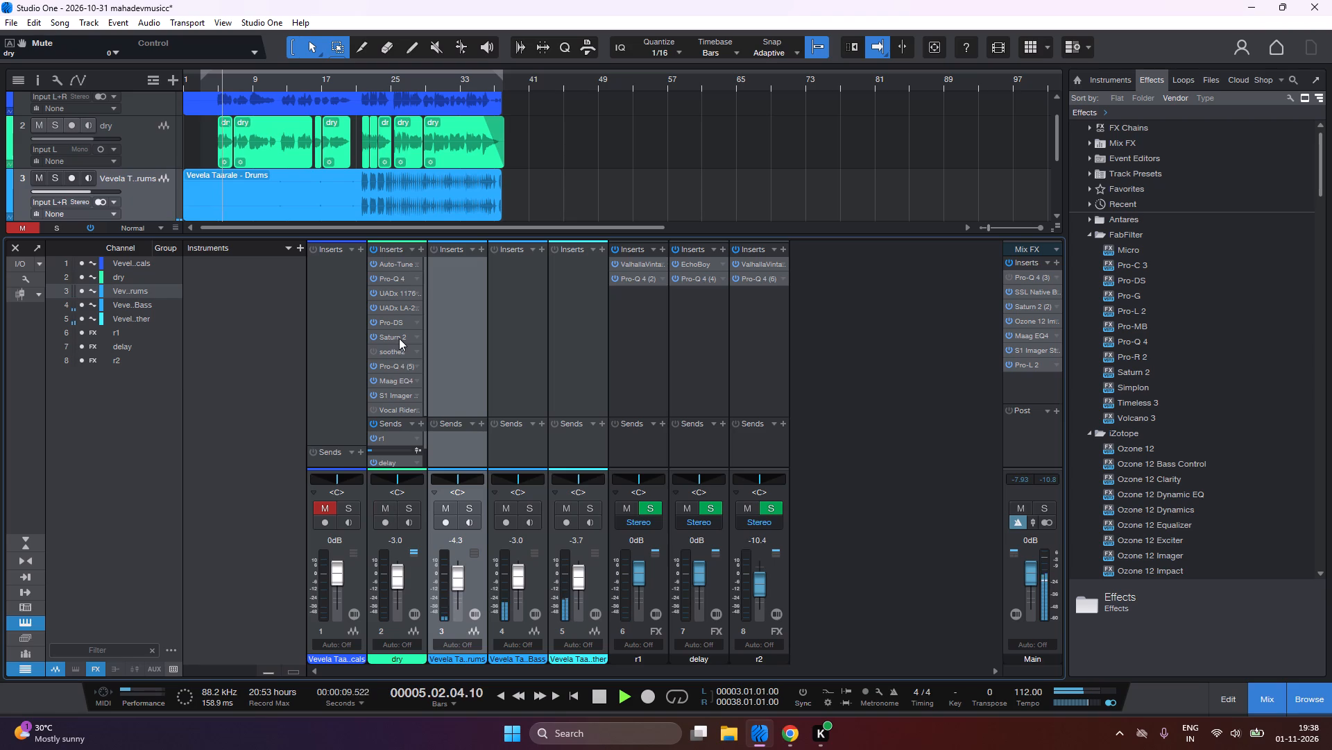
scroll(399, 338, down, 3)
scroll(399, 338, up, 3)
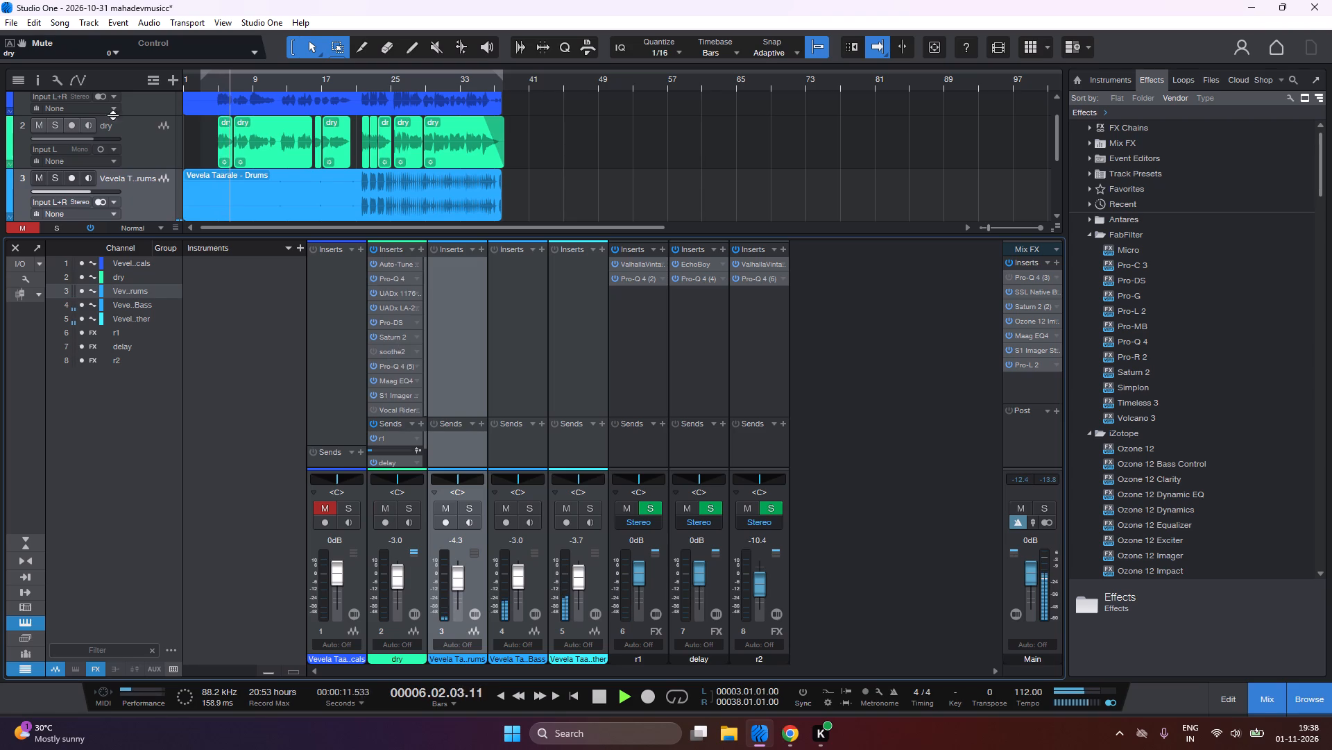
click(55, 121)
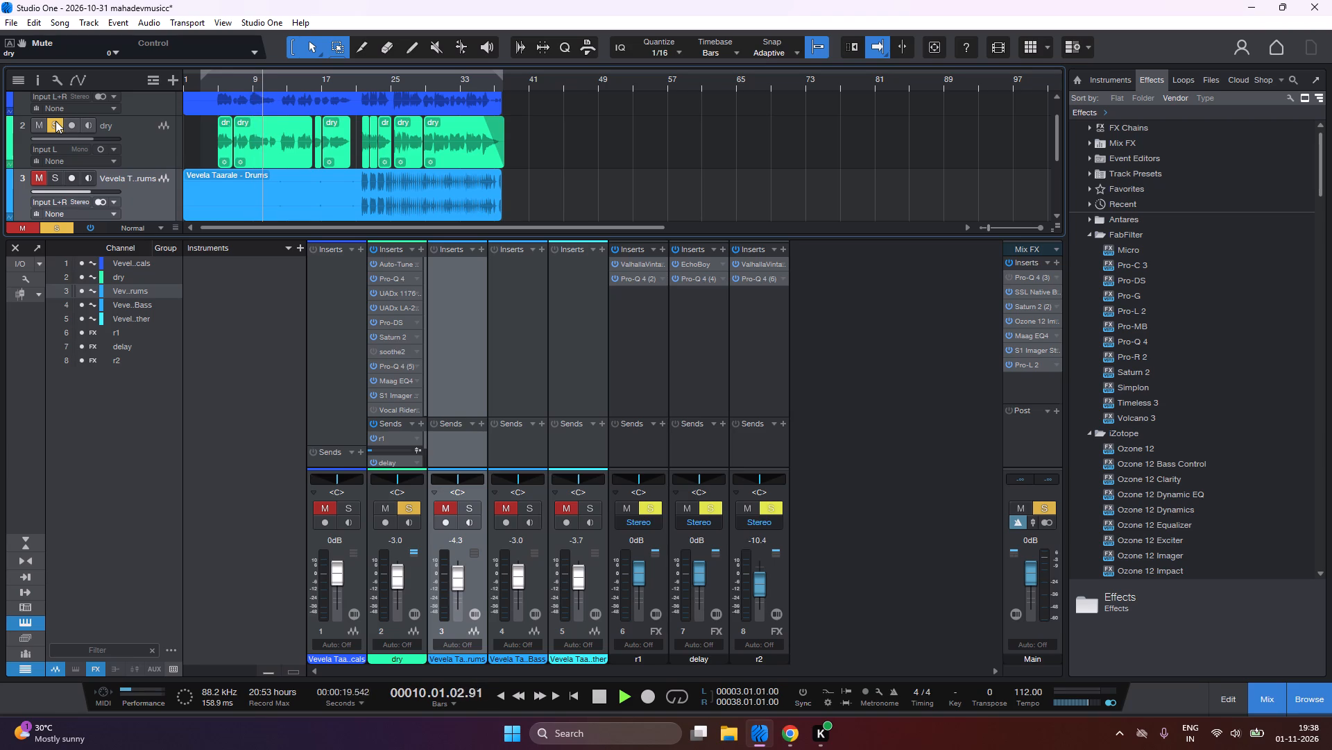
click(408, 503)
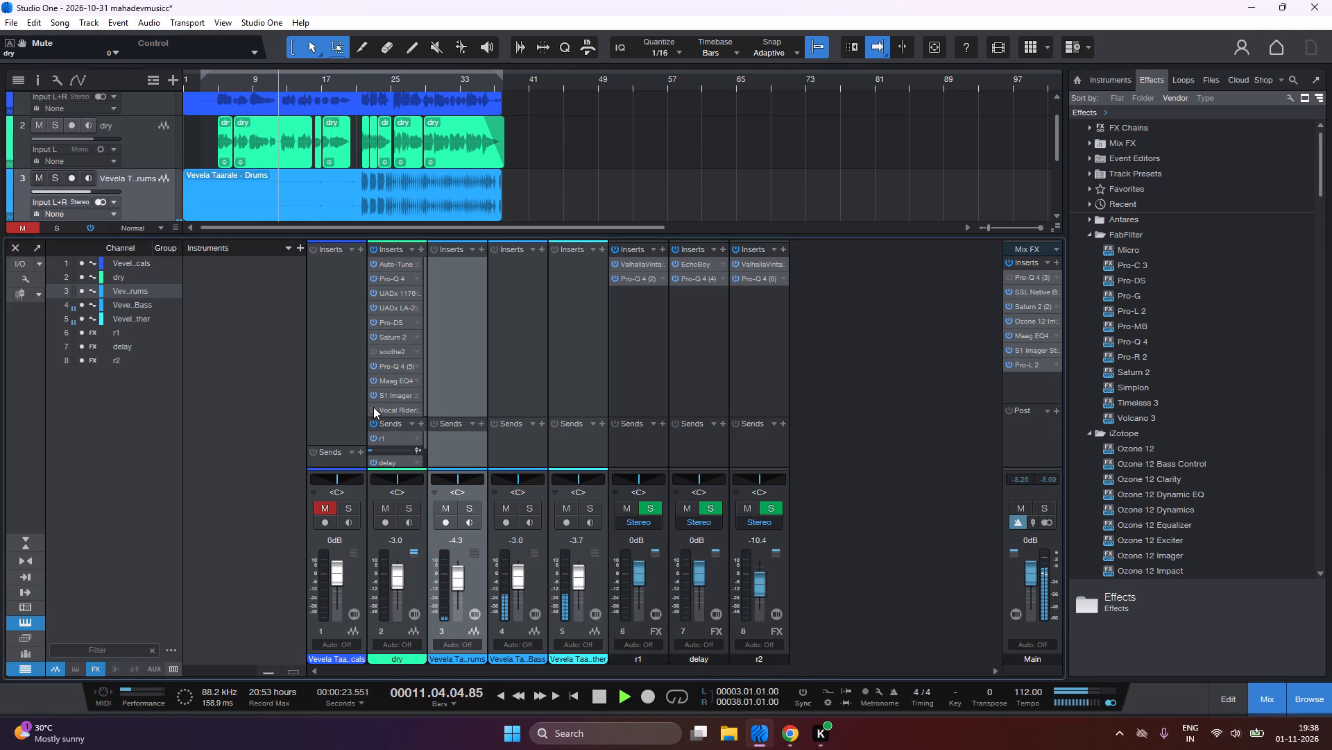
Toggle the dry channel's Vocal Rider insert on and off to compare the vocal.
click(373, 407)
click(373, 407)
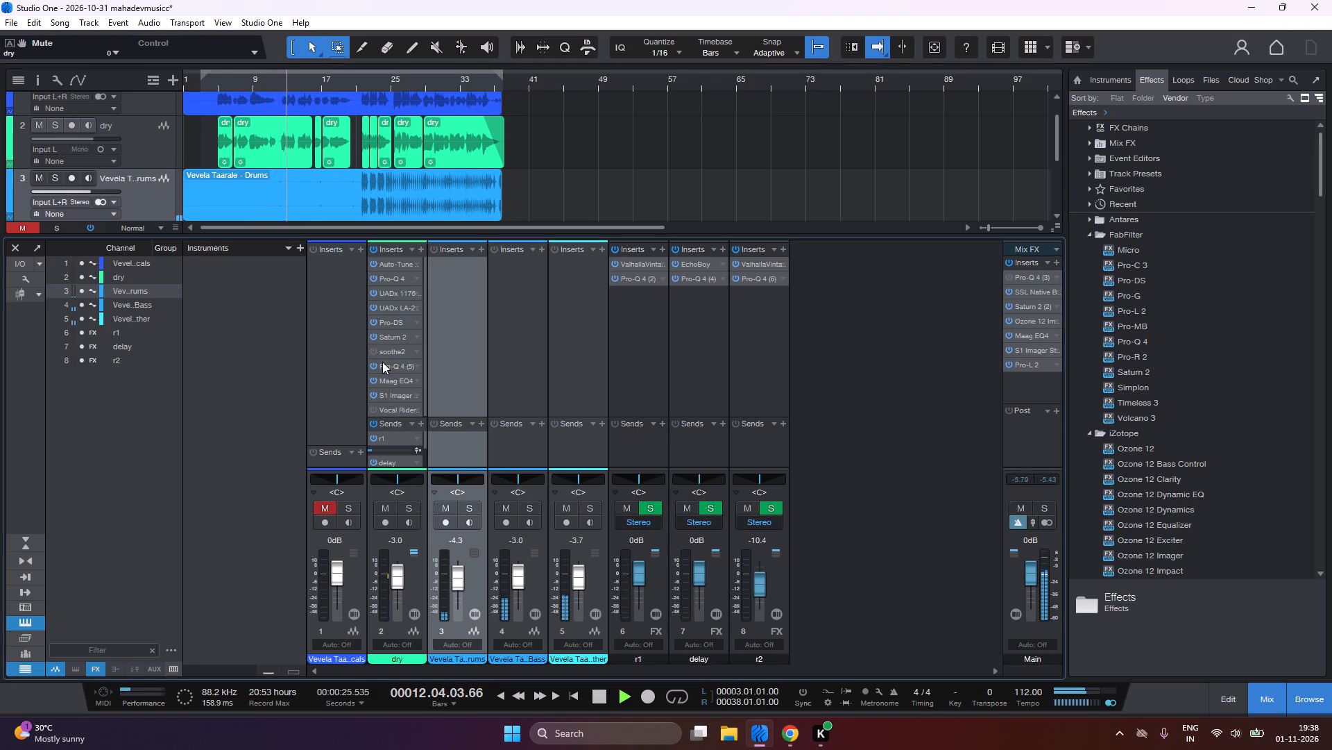
scroll(404, 294, up, 2)
scroll(404, 294, down, 3)
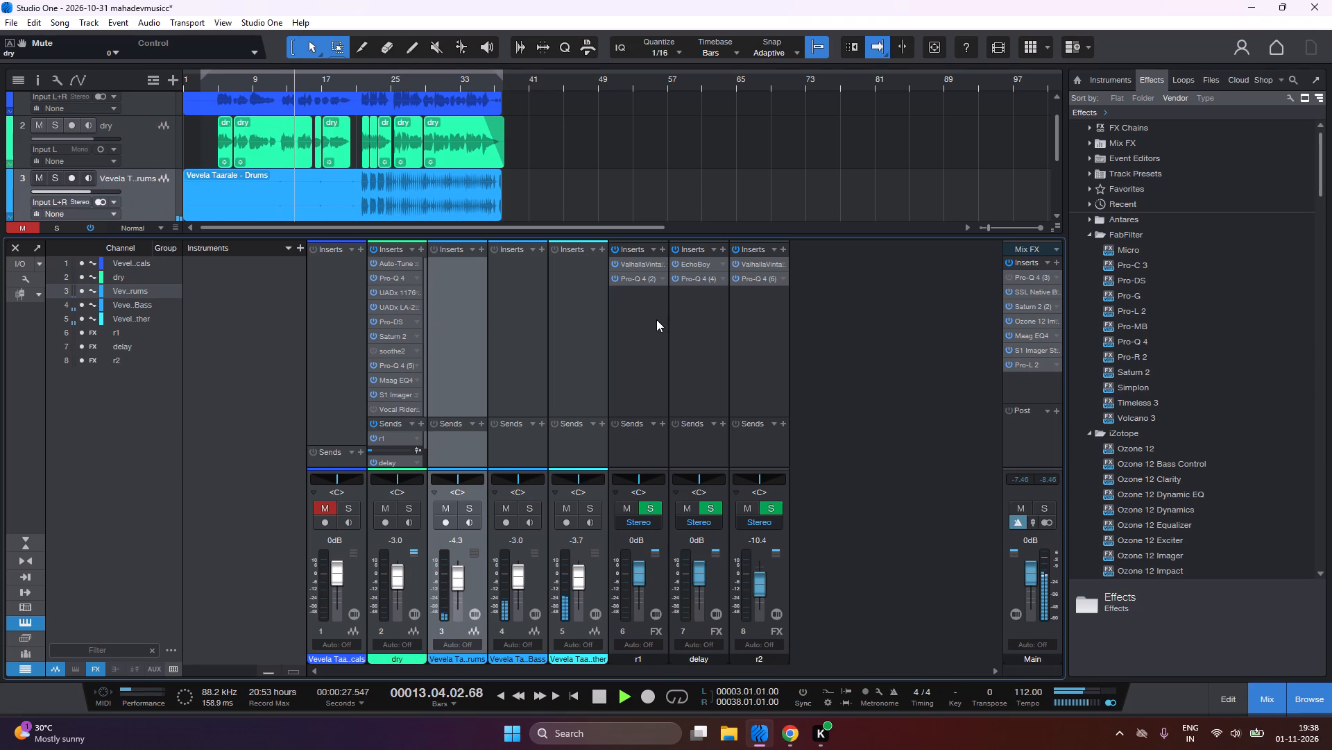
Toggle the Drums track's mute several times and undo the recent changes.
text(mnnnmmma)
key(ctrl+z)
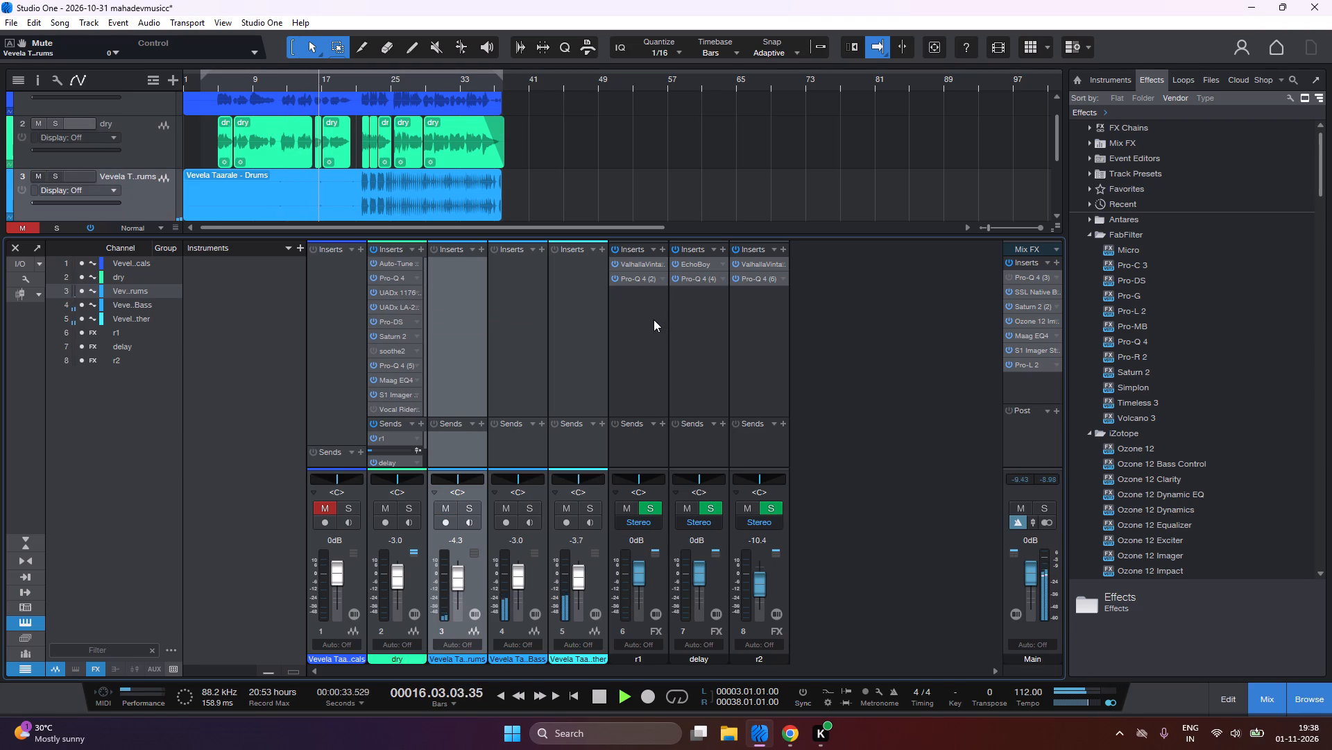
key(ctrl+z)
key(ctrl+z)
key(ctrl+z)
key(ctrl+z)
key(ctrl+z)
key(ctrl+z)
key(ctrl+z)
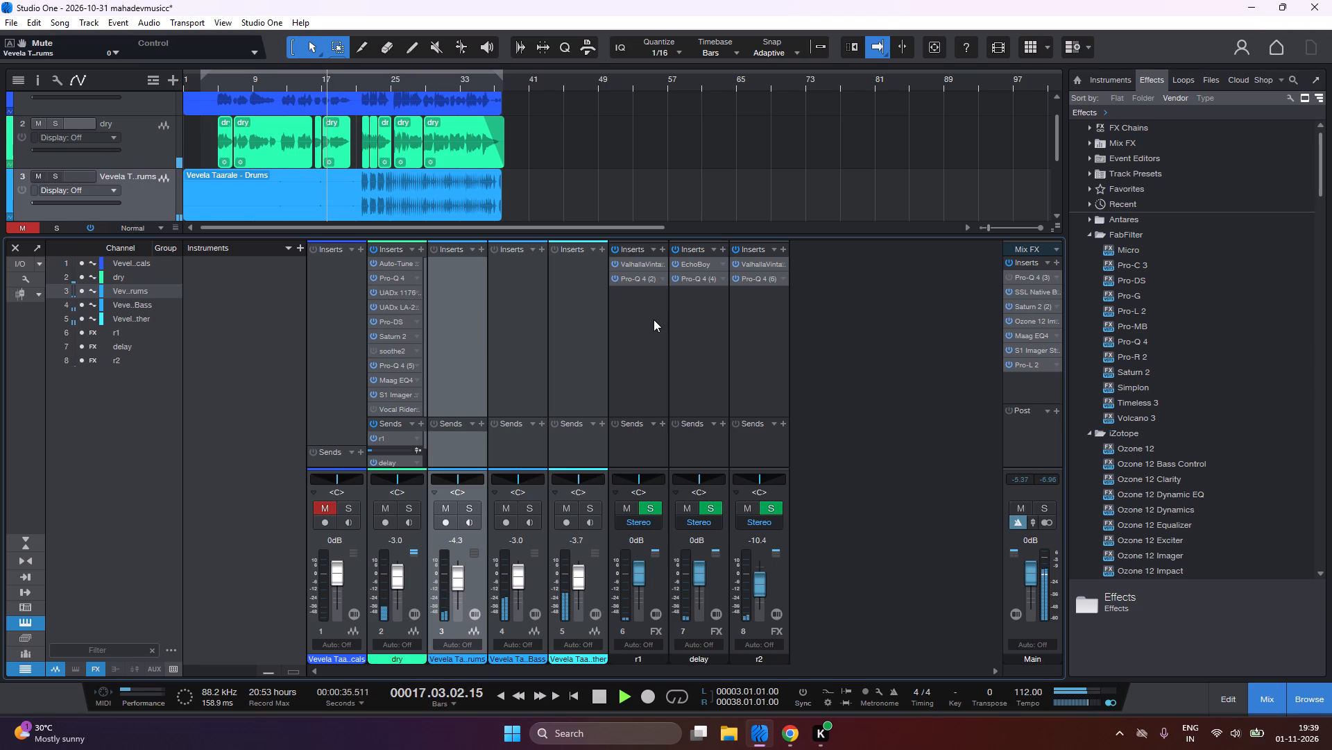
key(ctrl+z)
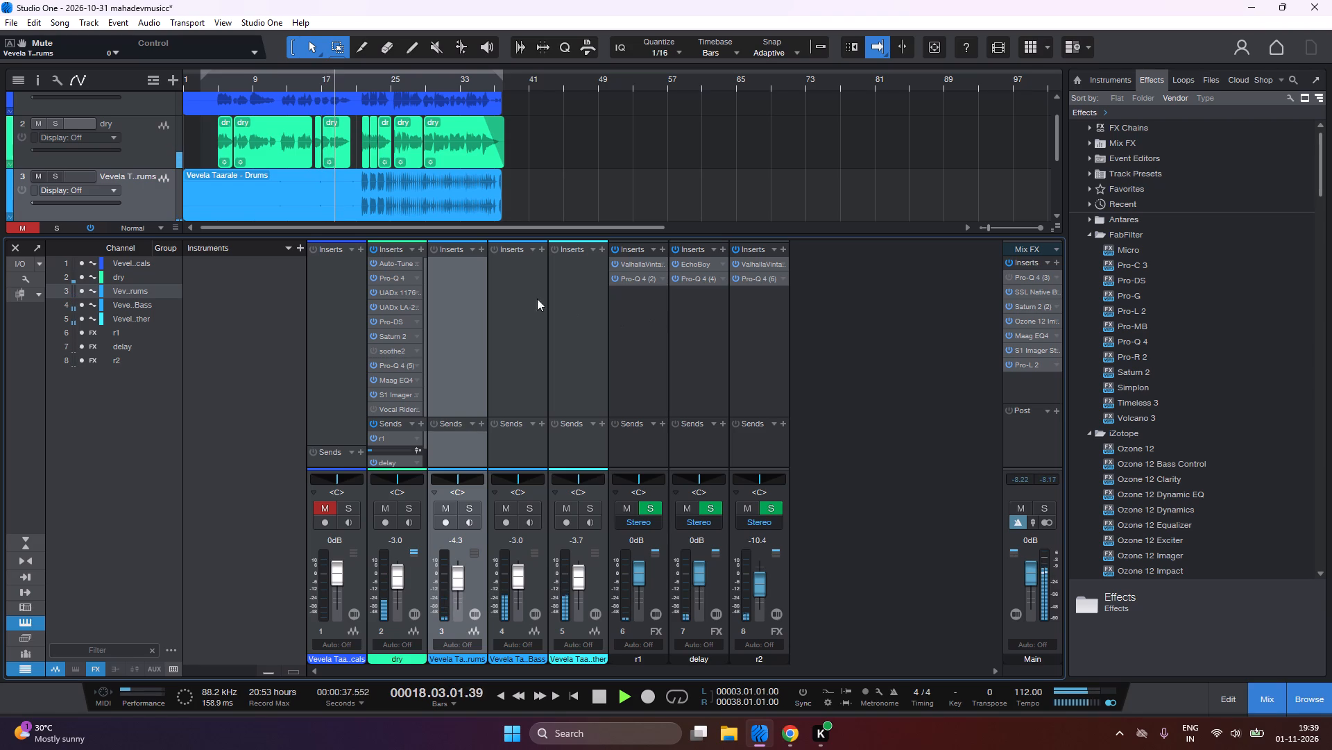
Inspect the EQ curve of the first Pro-Q 4 on the dry channel during playback.
click(417, 281)
click(425, 291)
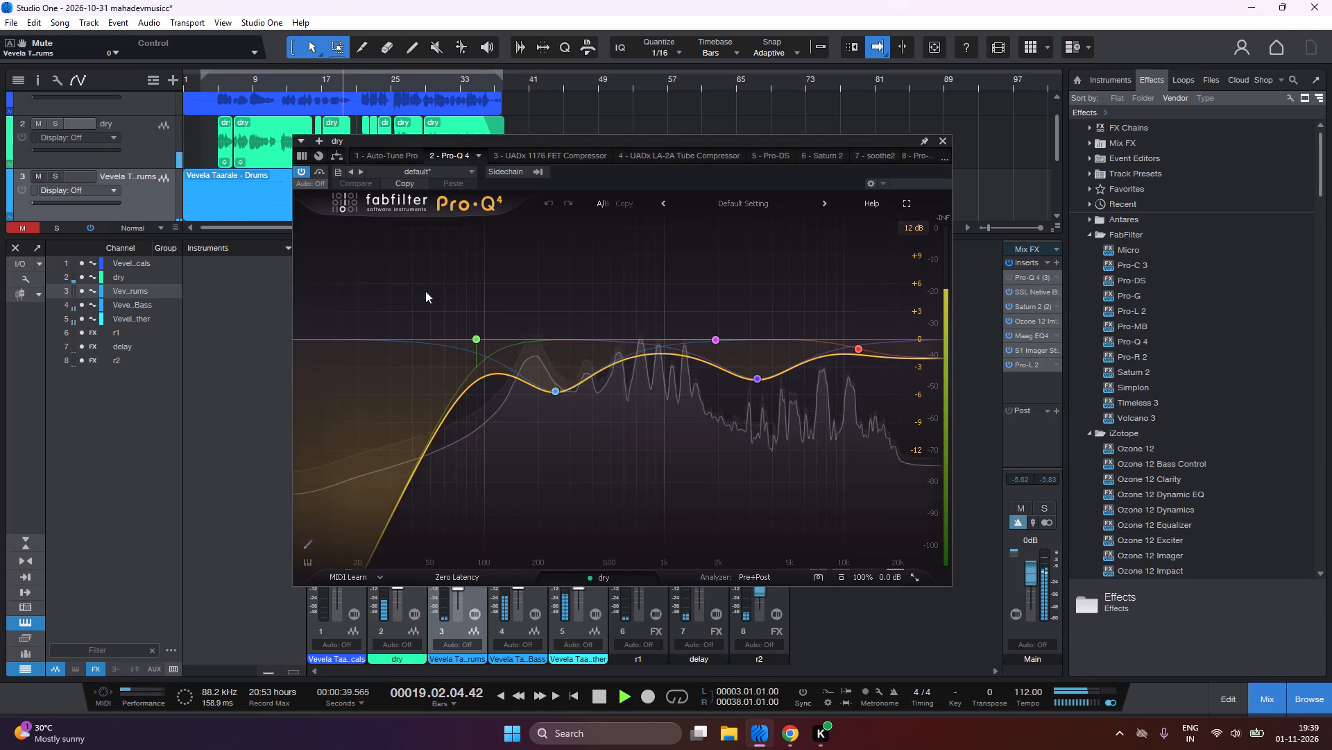
click(943, 145)
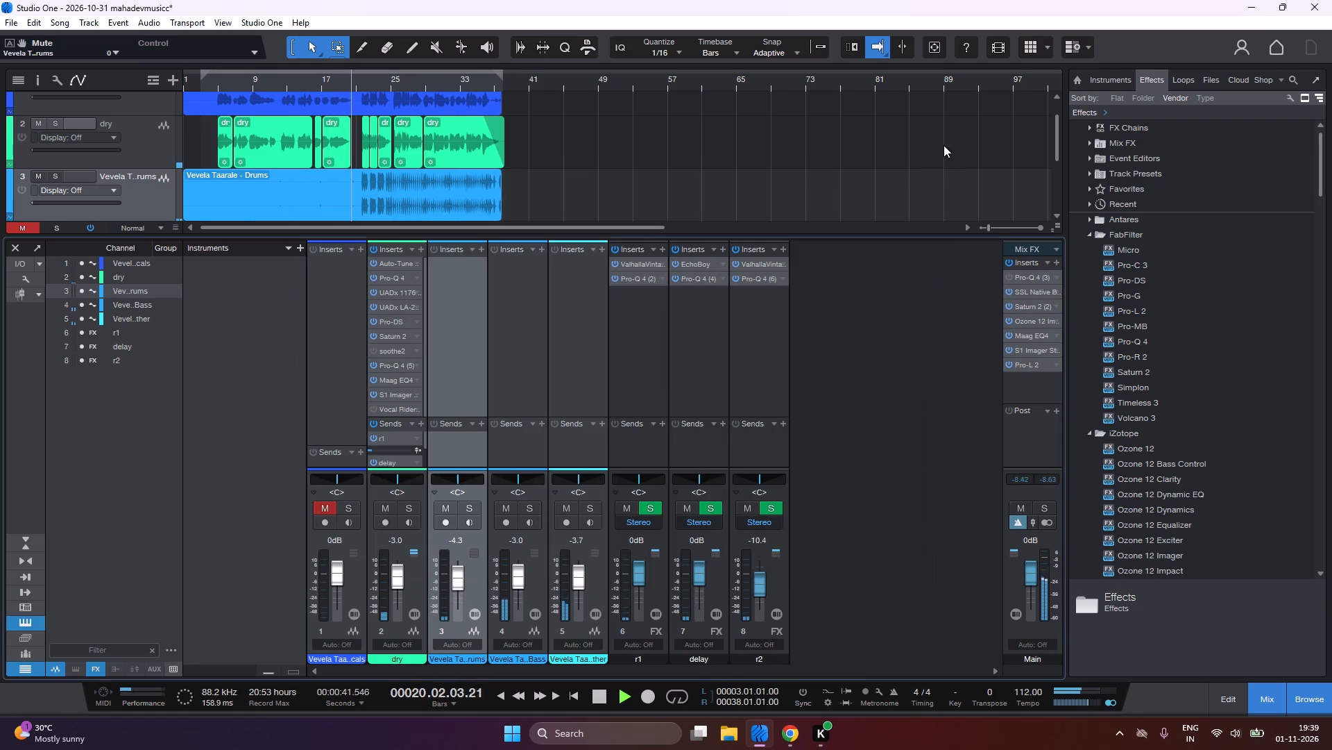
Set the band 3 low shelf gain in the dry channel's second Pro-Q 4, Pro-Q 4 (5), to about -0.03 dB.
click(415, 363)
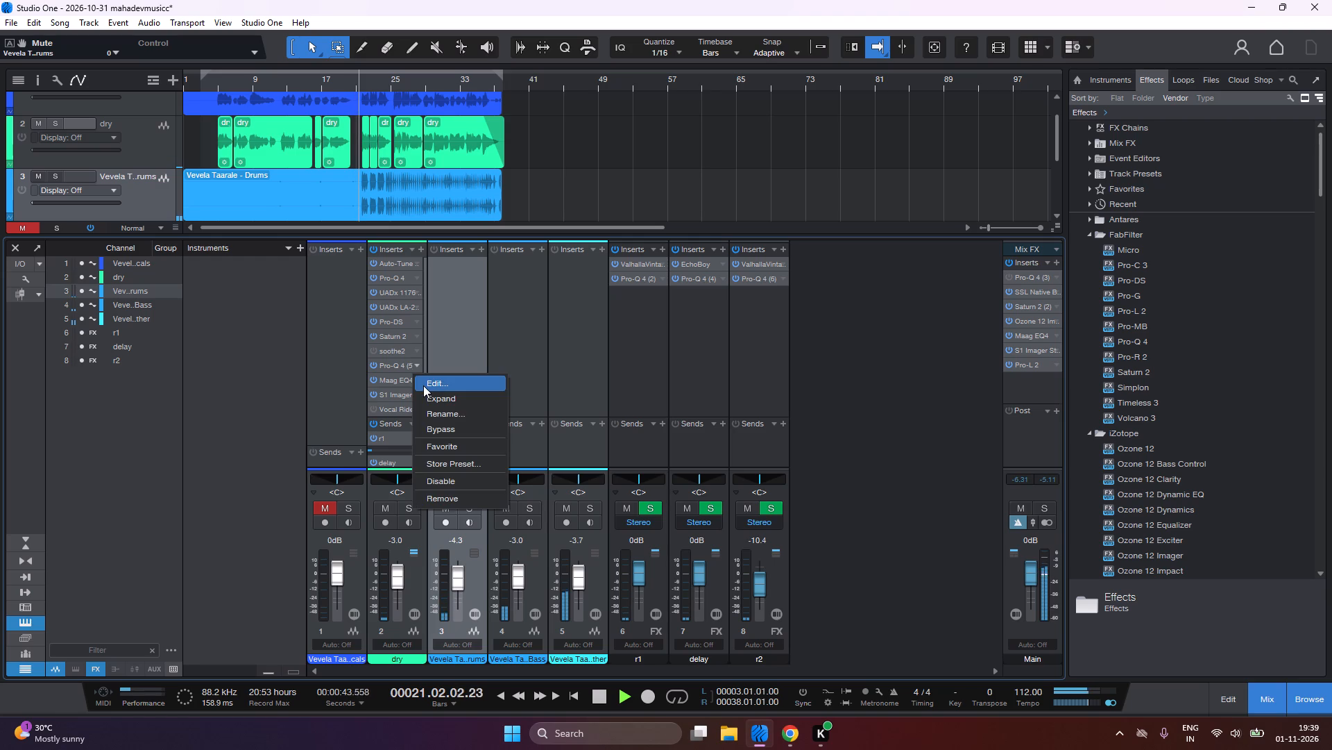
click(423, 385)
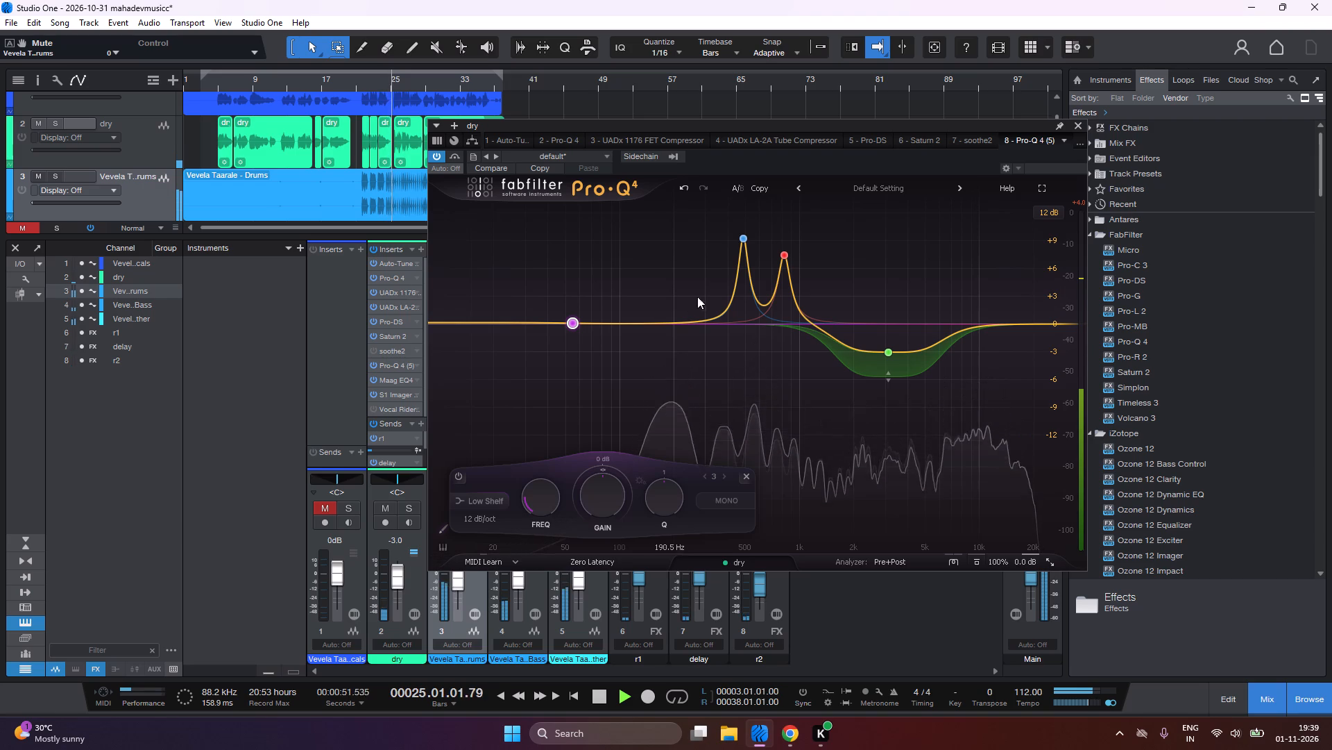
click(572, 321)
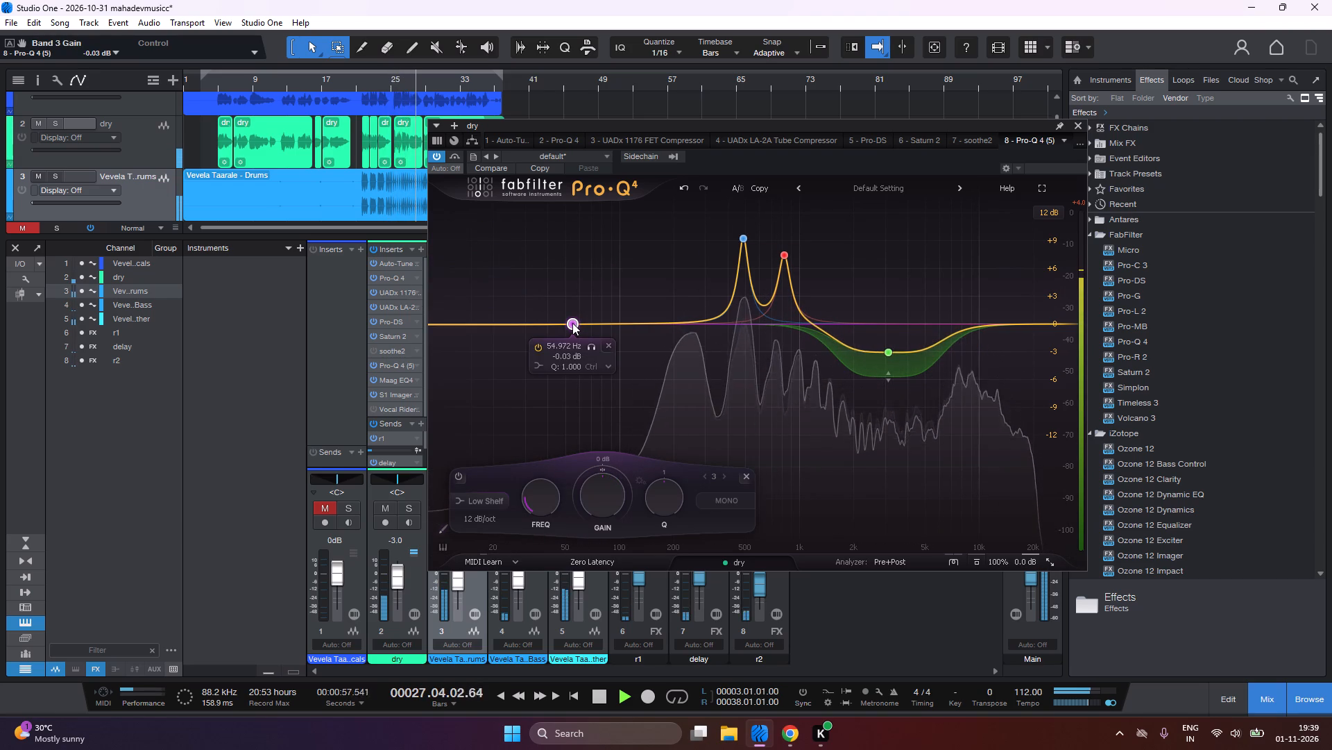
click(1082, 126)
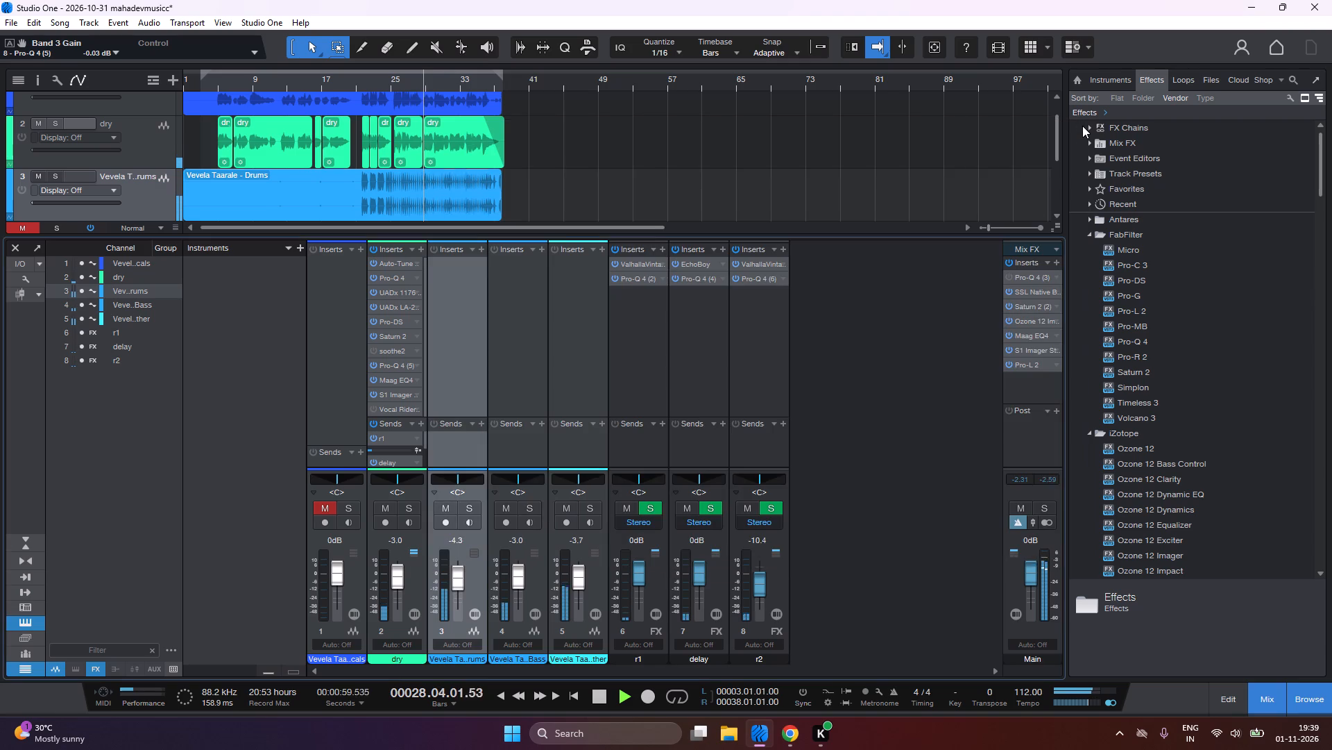
Open the UADx 1176 FET Compressor on the dry channel.
drag(418, 295, 421, 303)
click(421, 303)
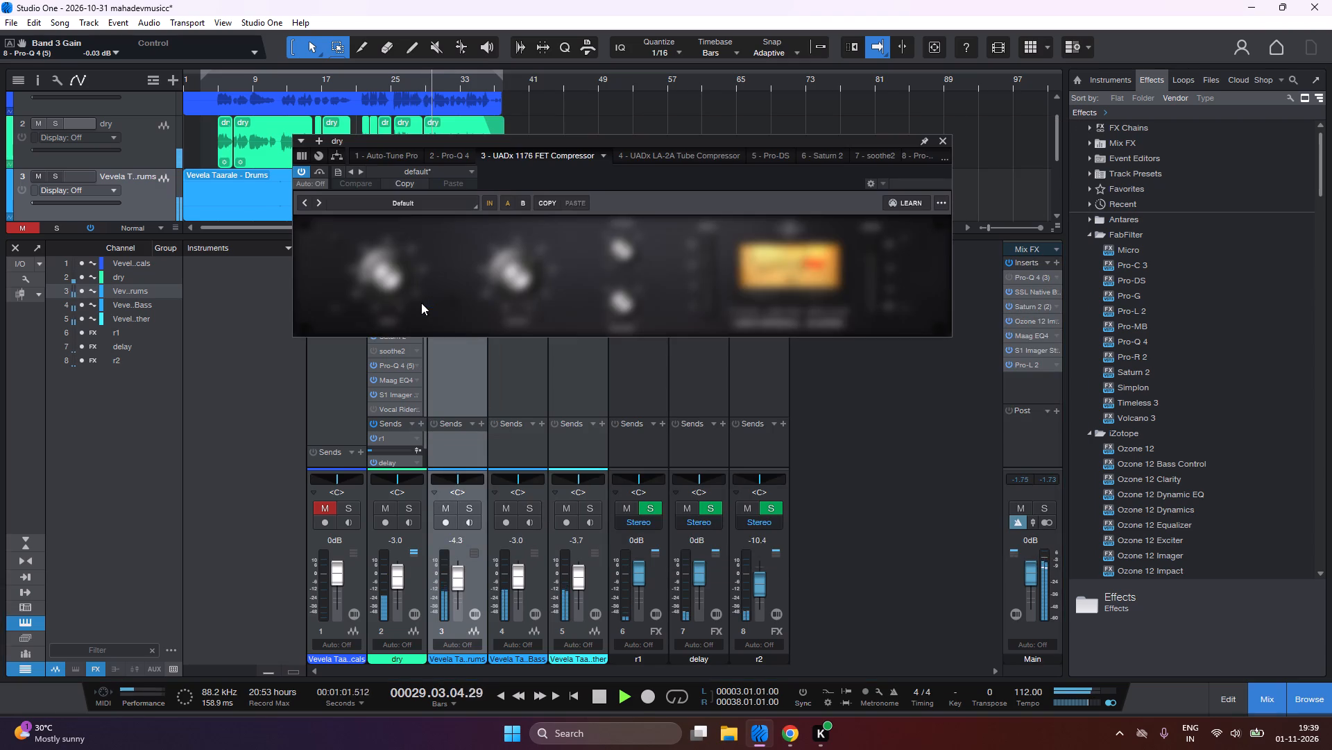
Undo the recent run of changes back to the Auto-Tune Pro Transpose In Scale parameter, and close the compressor window.
key(ctrl+z)
key(ctrl+z)
key(ctrl+z)
key(ctrl+z)
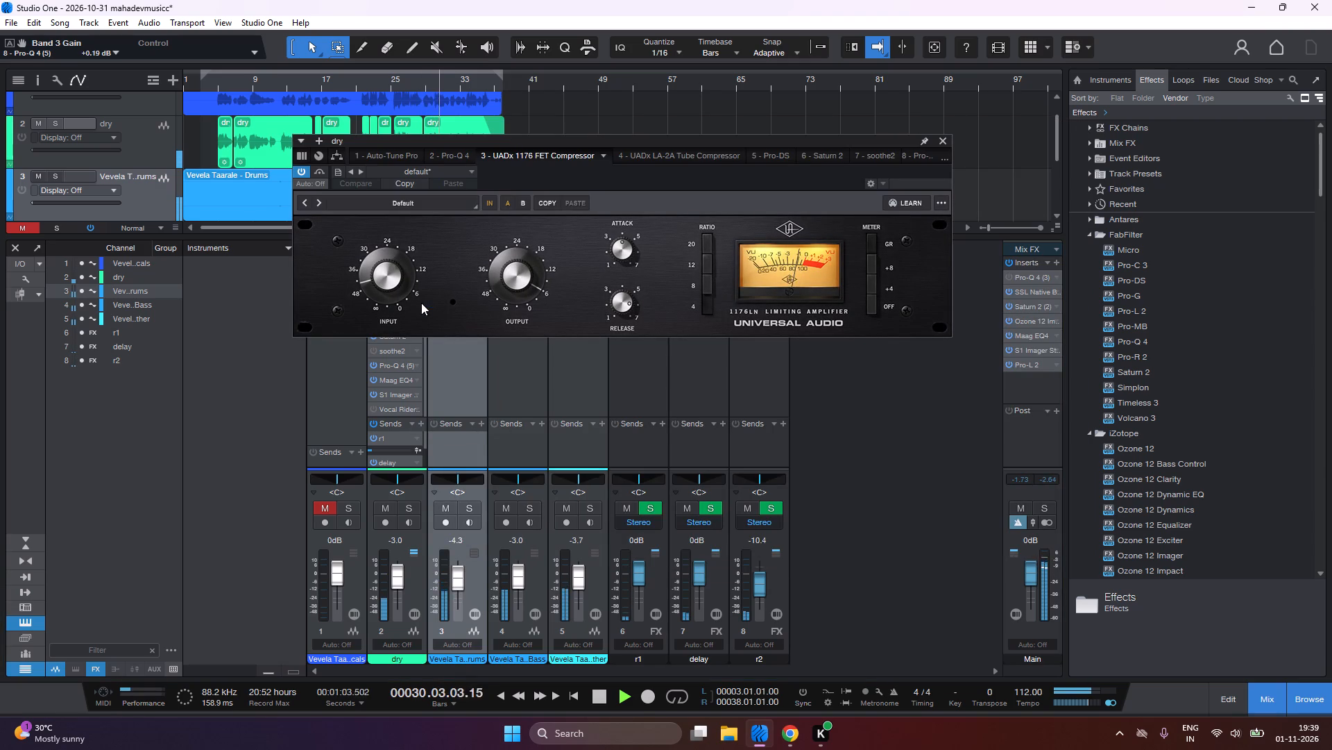
key(ctrl+z)
key(ctrl+z)
key(ctrl+z)
key(ctrl+z)
key(ctrl+z)
key(ctrl+z)
key(ctrl+z)
key(ctrl+z)
key(ctrl+z)
key(ctrl+z)
key(ctrl+z)
key(ctrl+z)
key(ctrl+z)
key(ctrl+z)
key(ctrl+z)
key(ctrl+z)
key(ctrl+z)
key(ctrl+z)
key(ctrl+z)
key(ctrl+z)
key(ctrl+z)
key(ctrl+z)
key(ctrl+z)
key(ctrl+z)
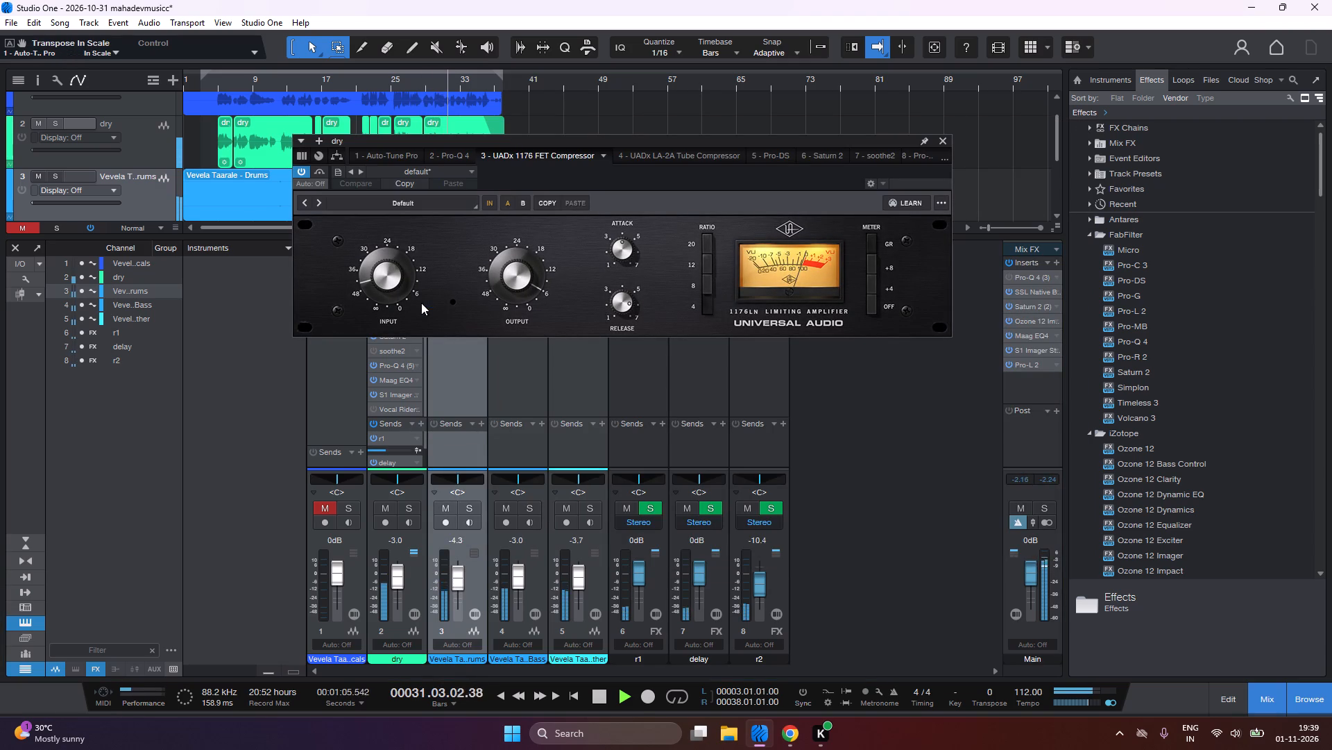
click(941, 141)
Select the short clip near bar 54 on the dry track.
double_click(647, 156)
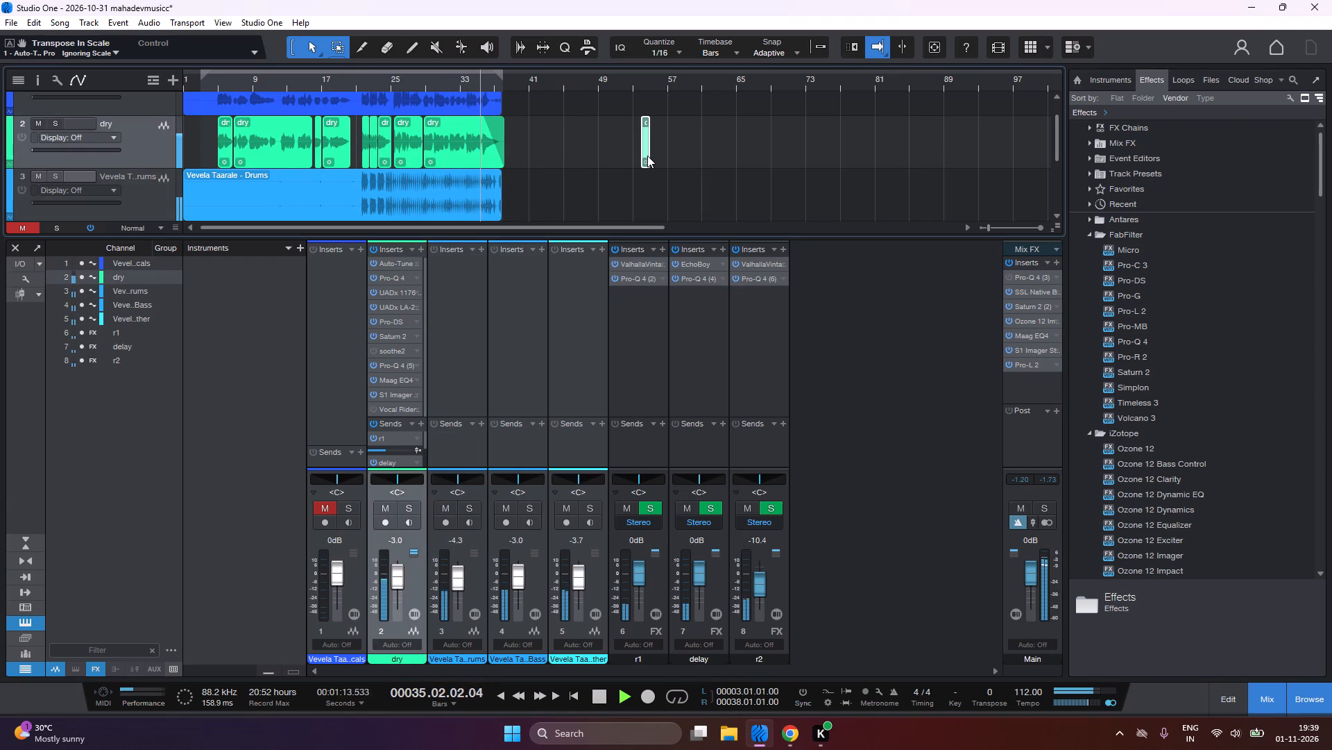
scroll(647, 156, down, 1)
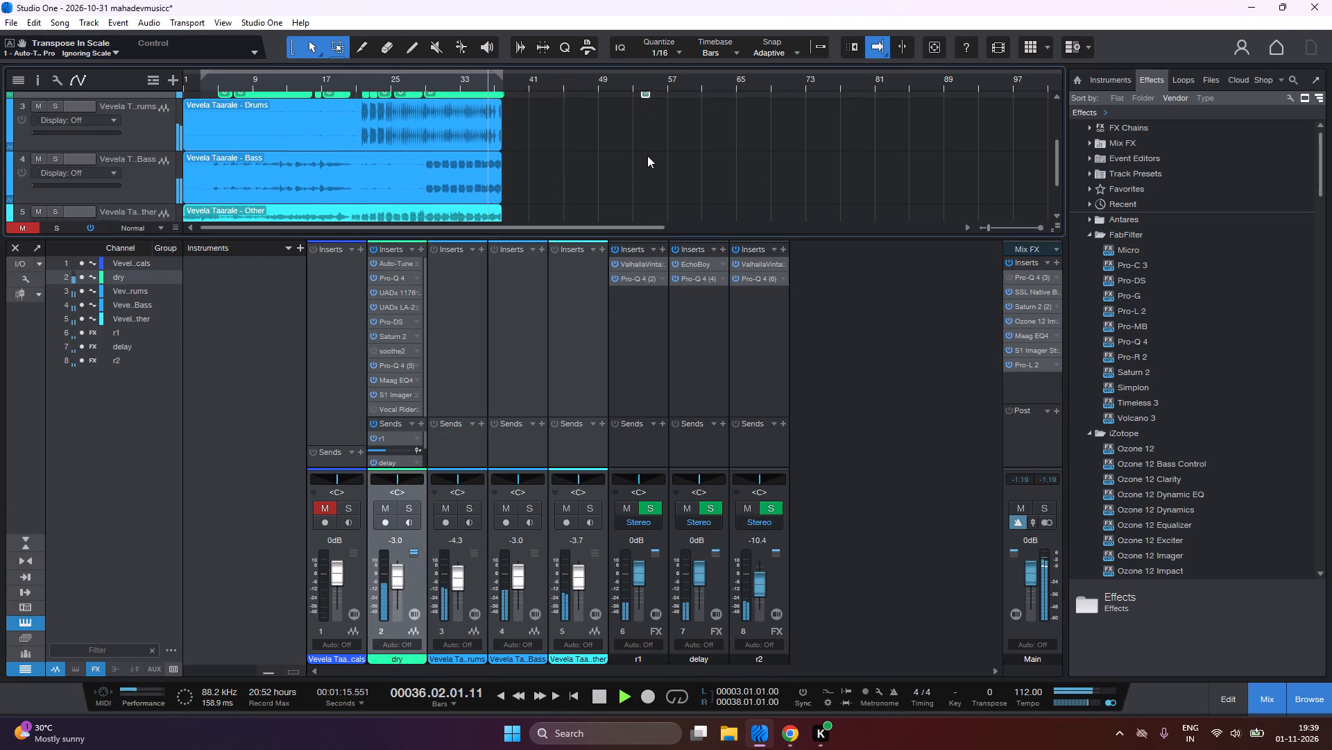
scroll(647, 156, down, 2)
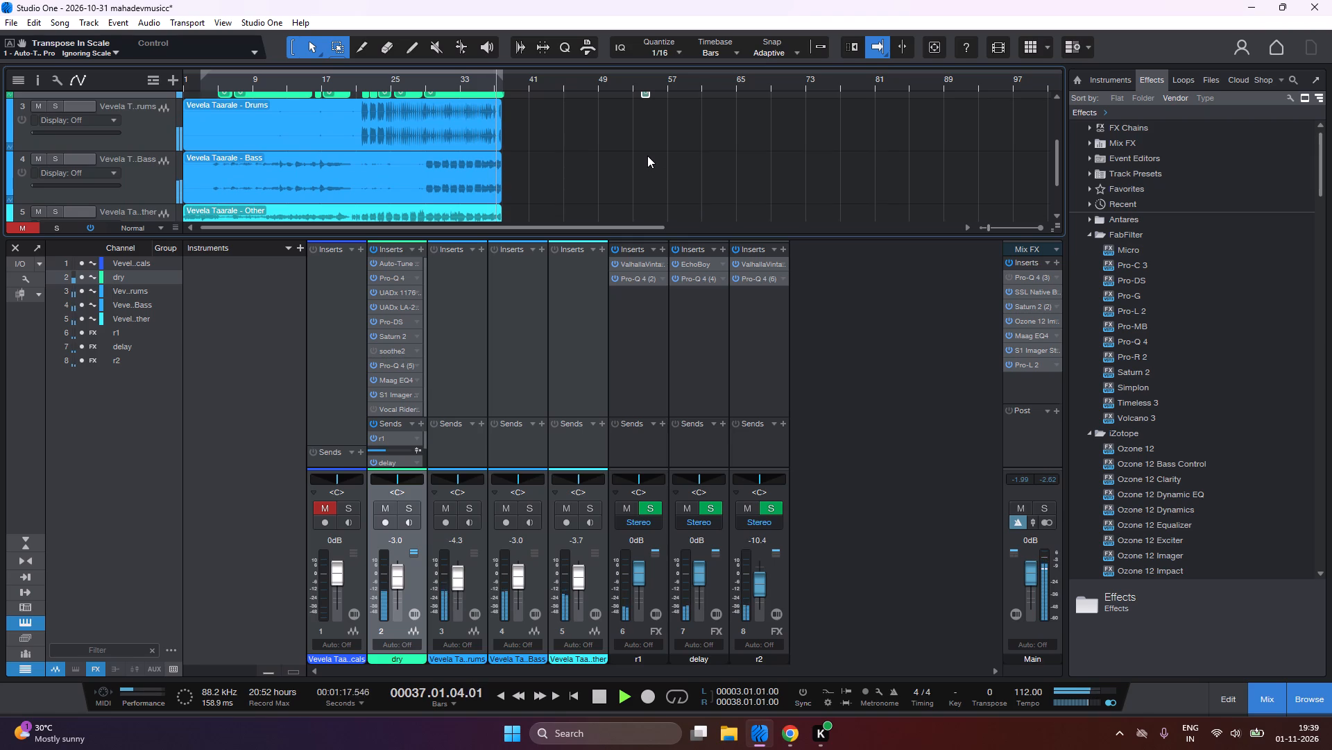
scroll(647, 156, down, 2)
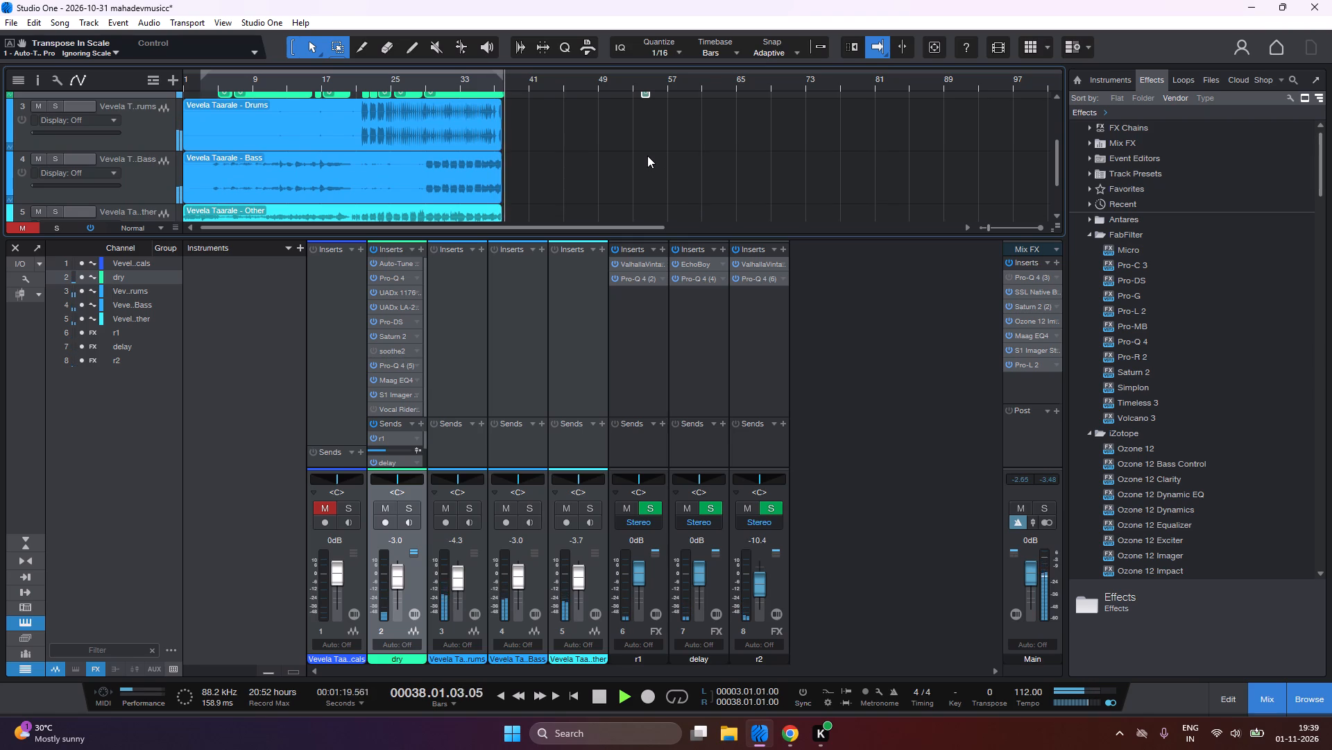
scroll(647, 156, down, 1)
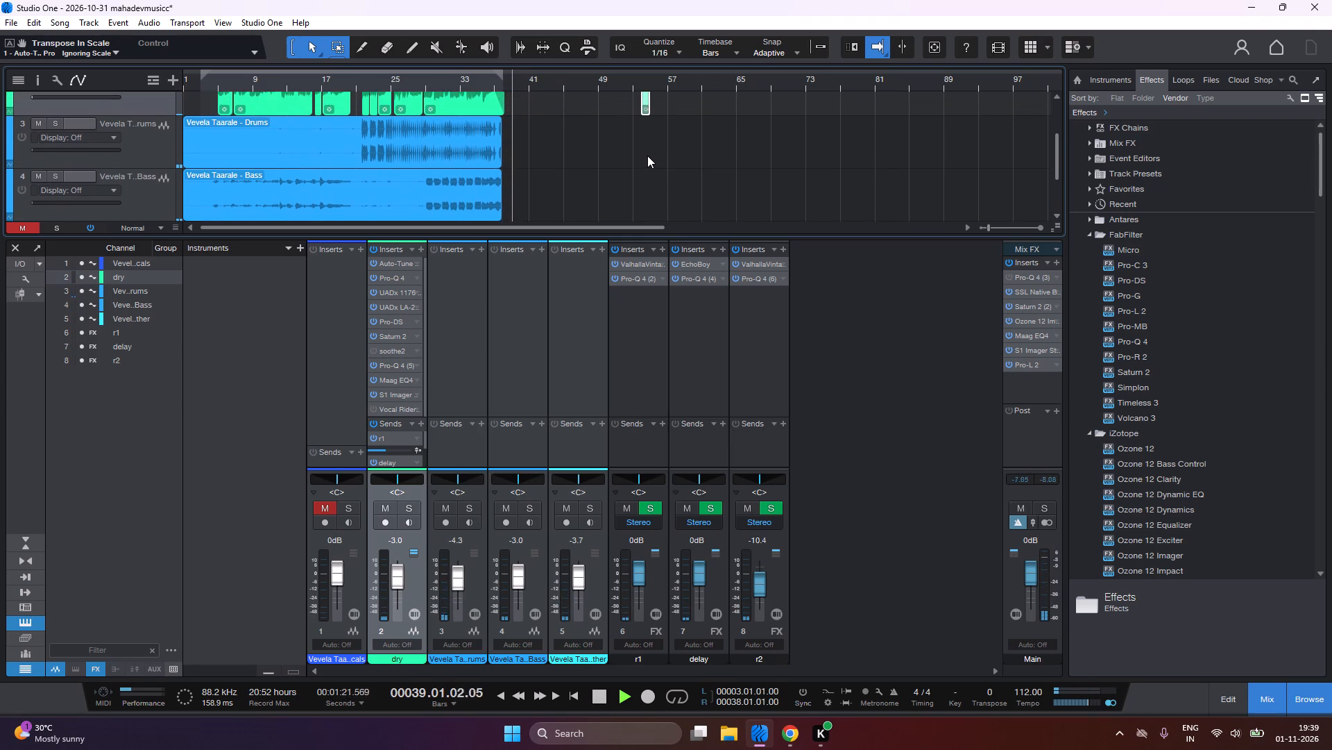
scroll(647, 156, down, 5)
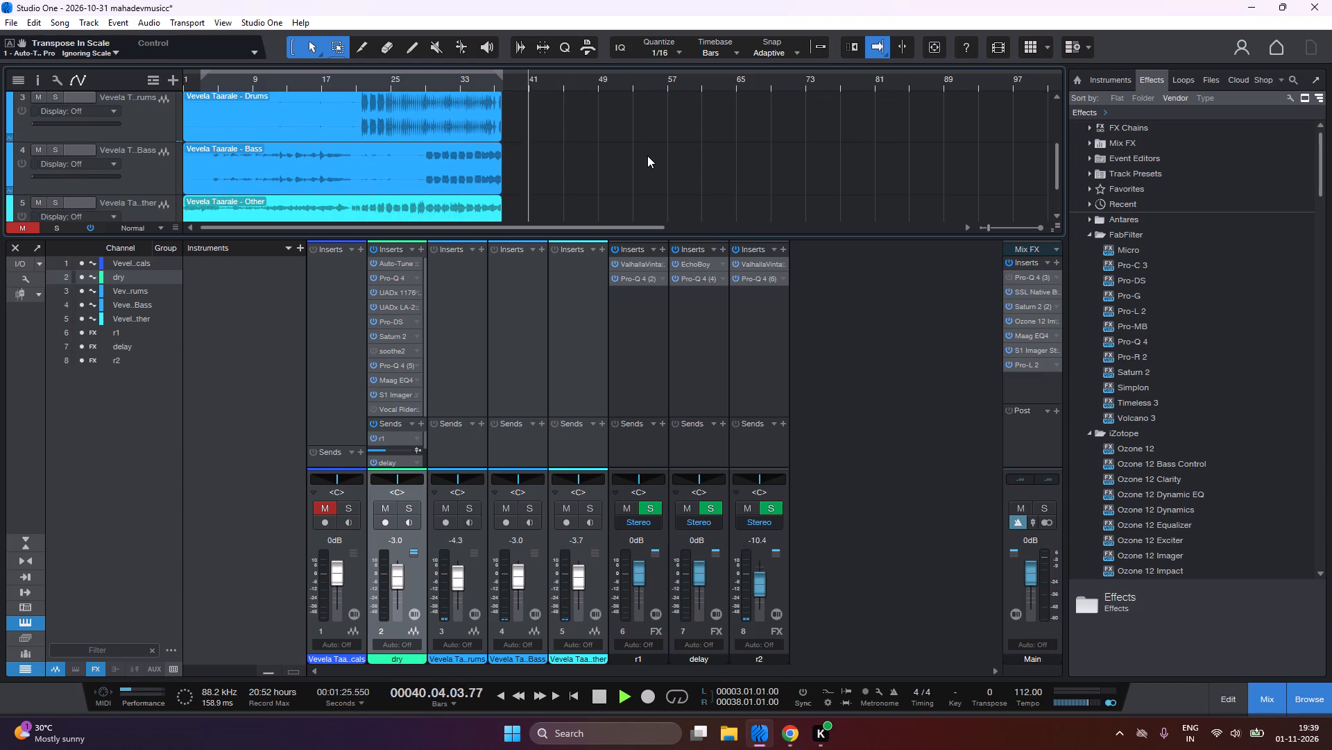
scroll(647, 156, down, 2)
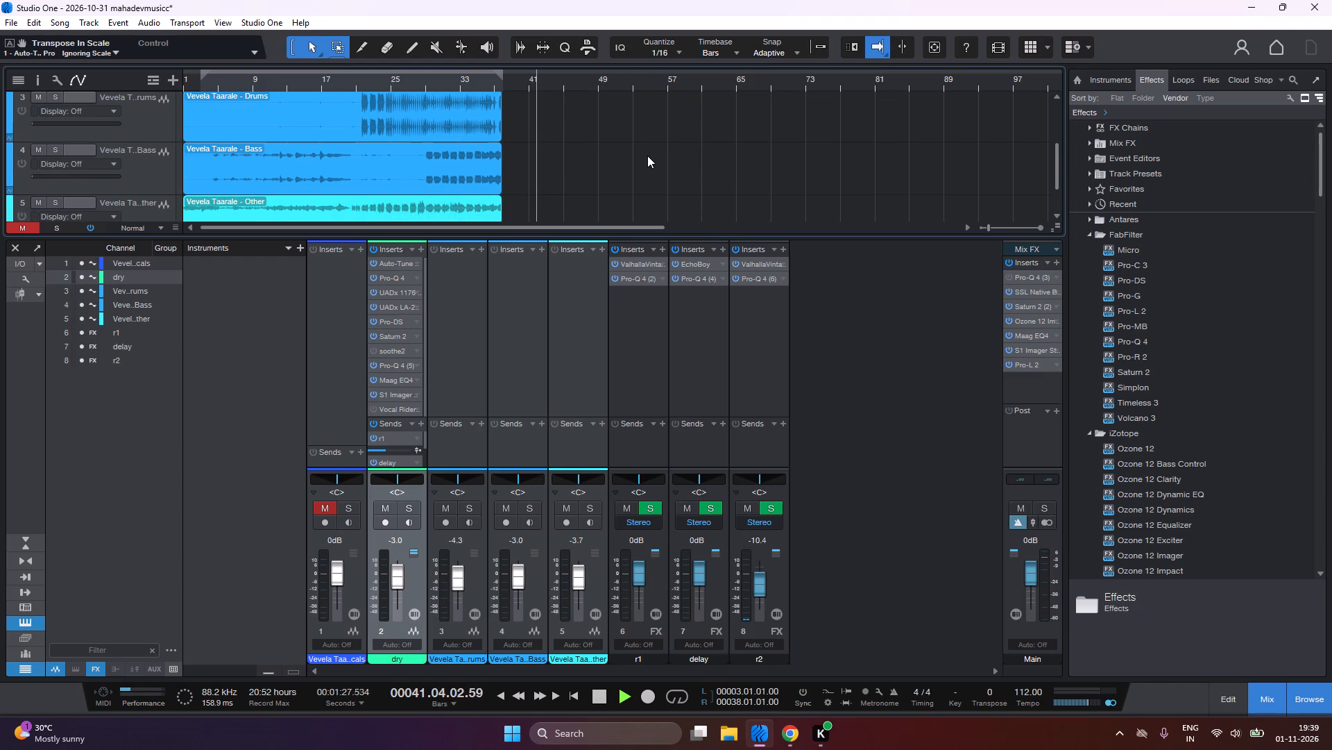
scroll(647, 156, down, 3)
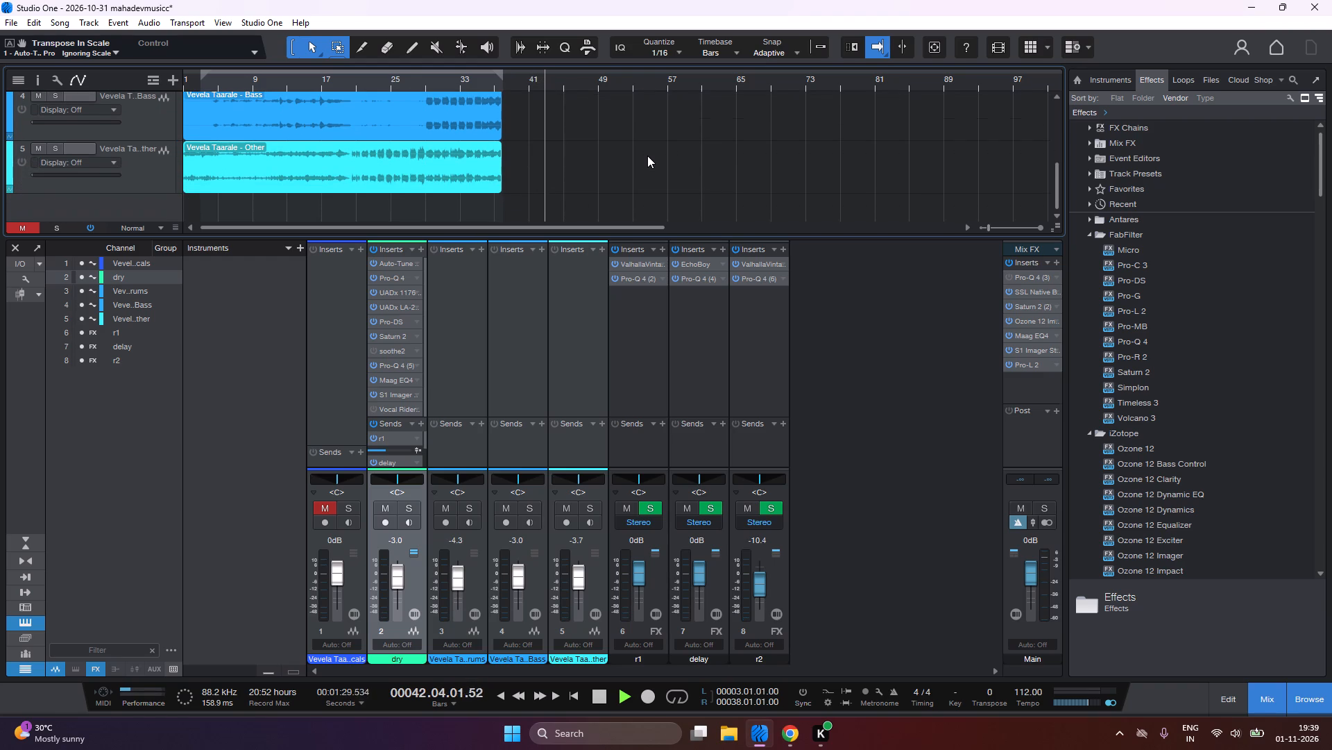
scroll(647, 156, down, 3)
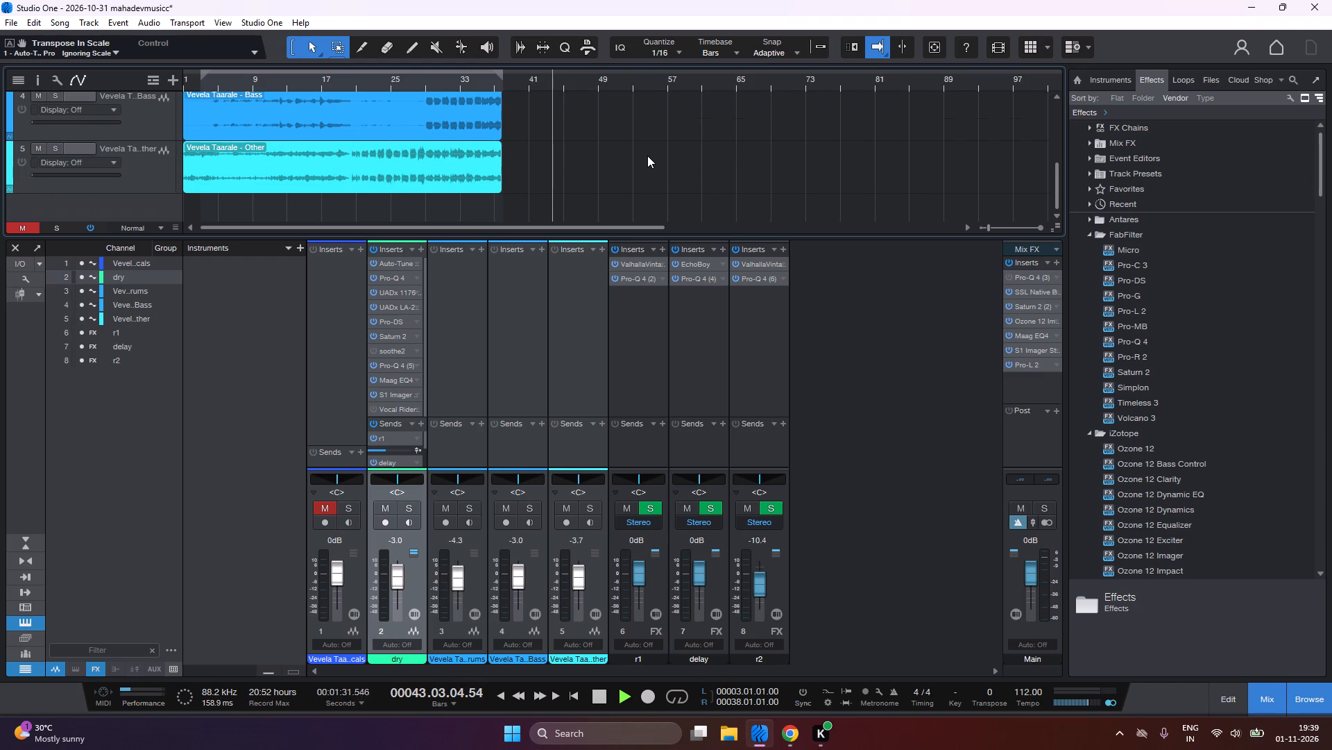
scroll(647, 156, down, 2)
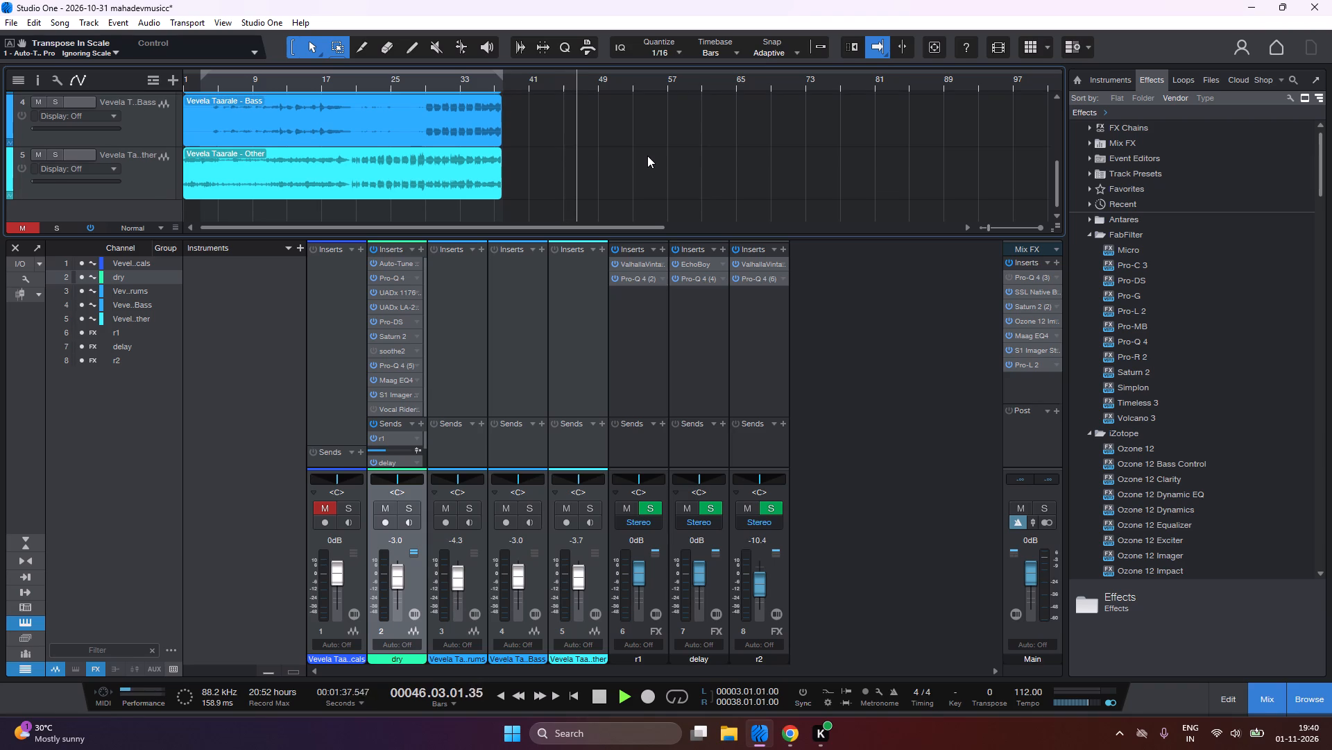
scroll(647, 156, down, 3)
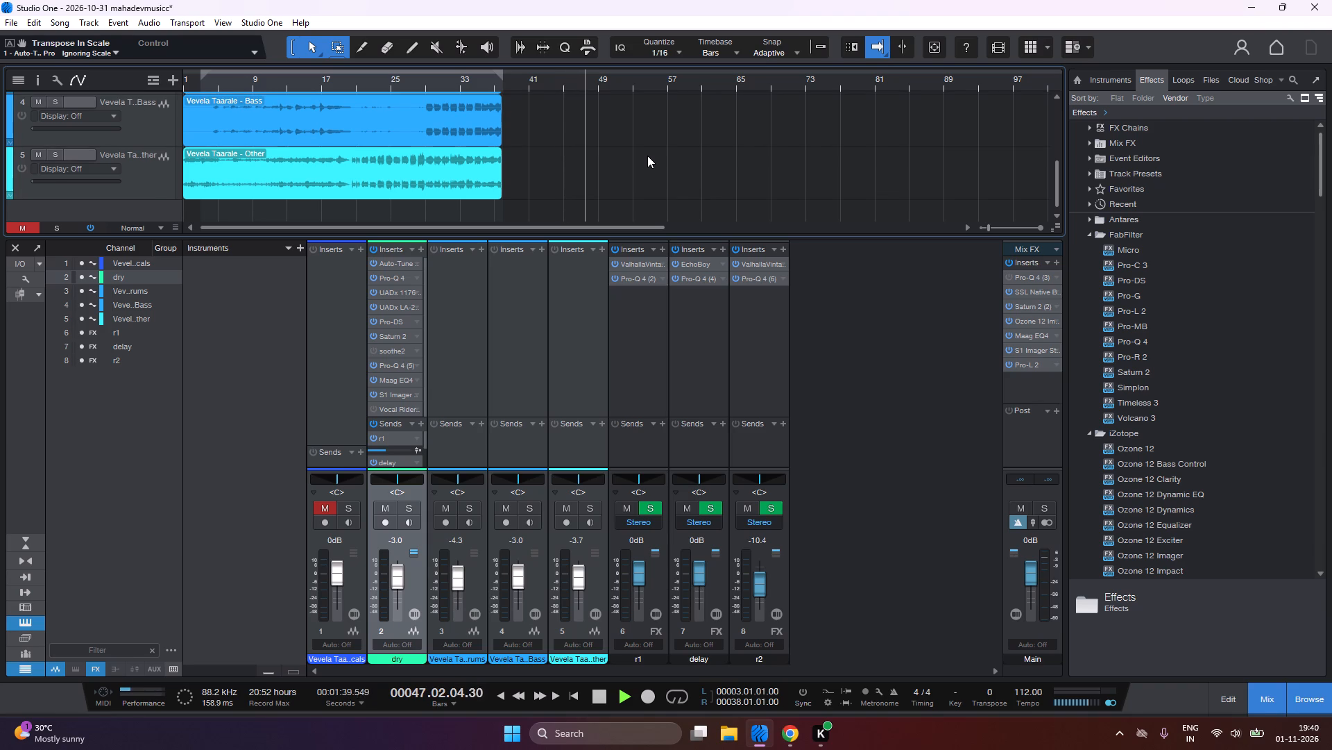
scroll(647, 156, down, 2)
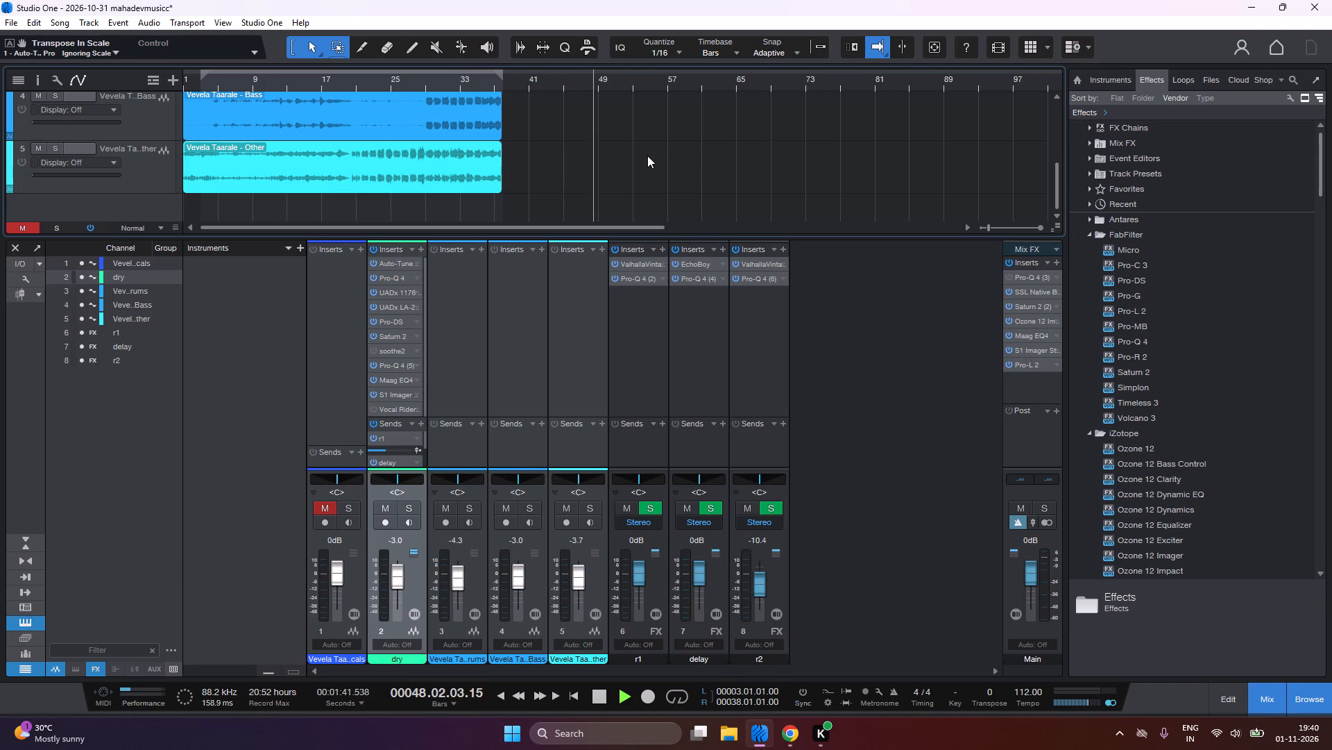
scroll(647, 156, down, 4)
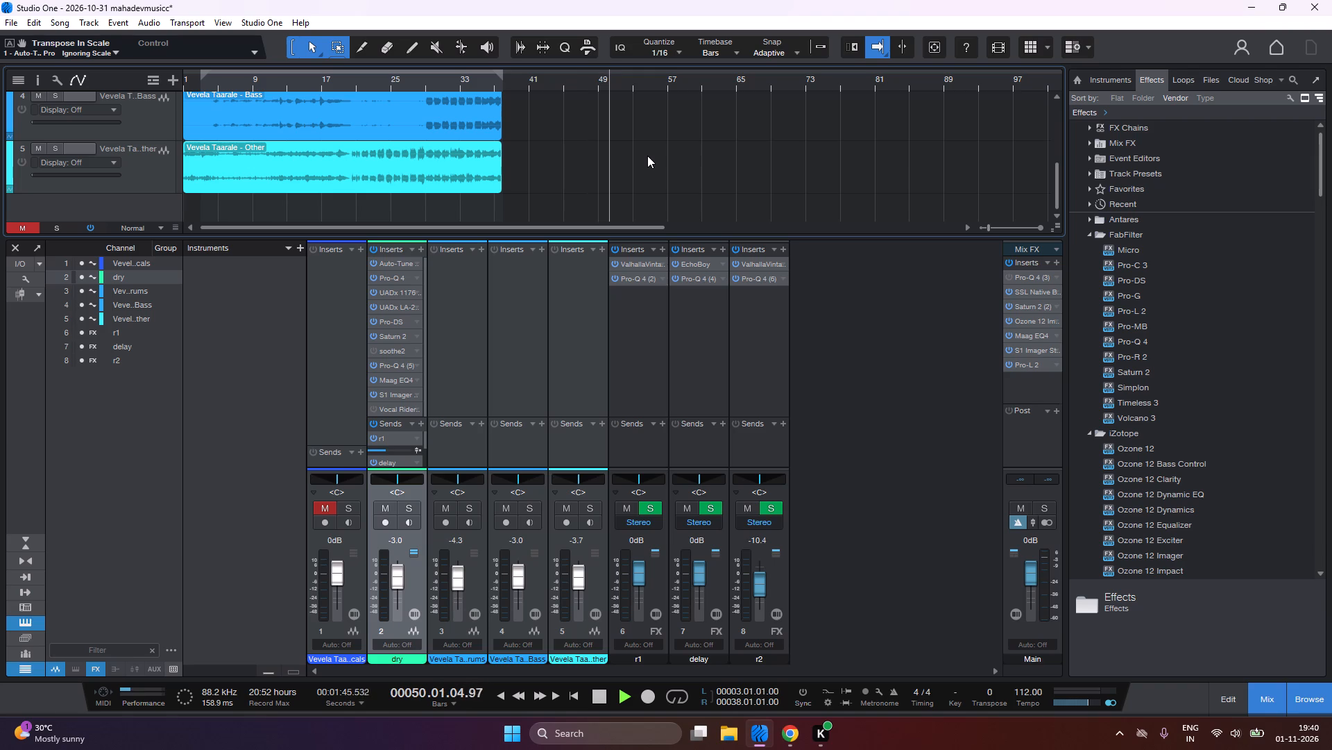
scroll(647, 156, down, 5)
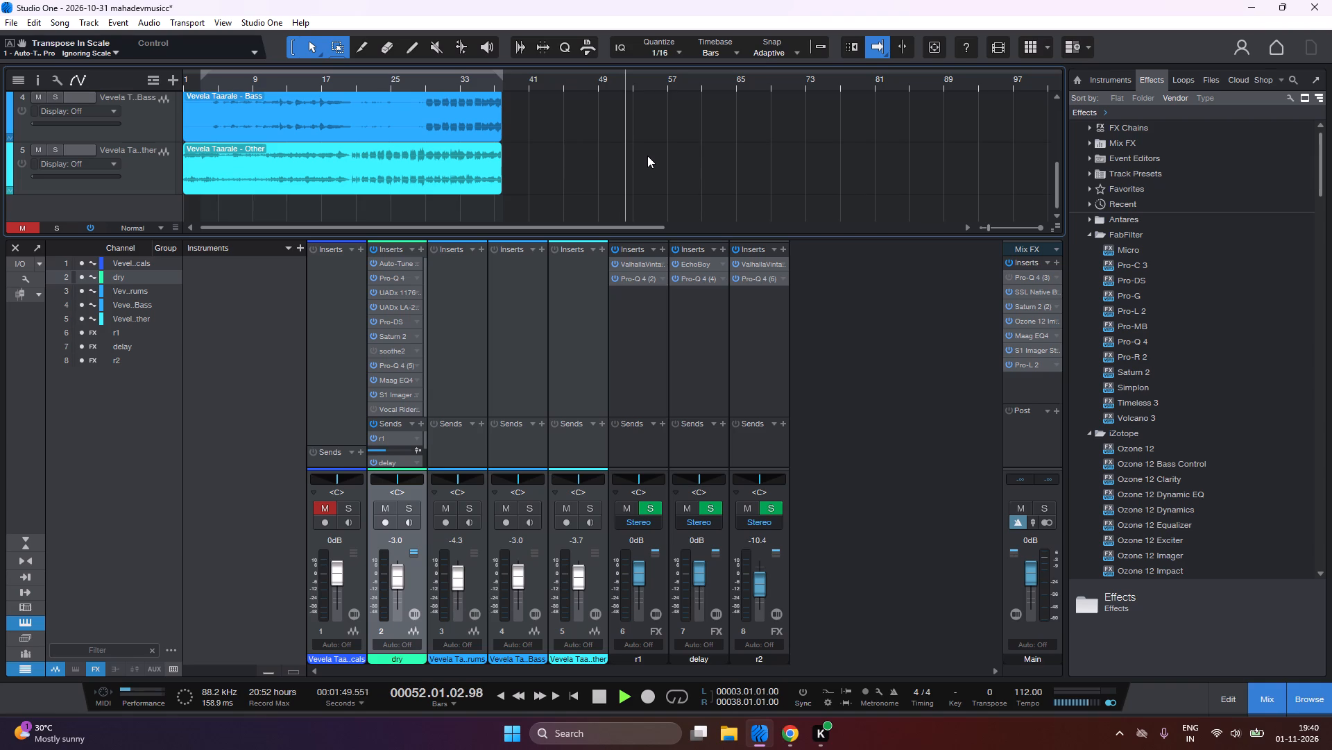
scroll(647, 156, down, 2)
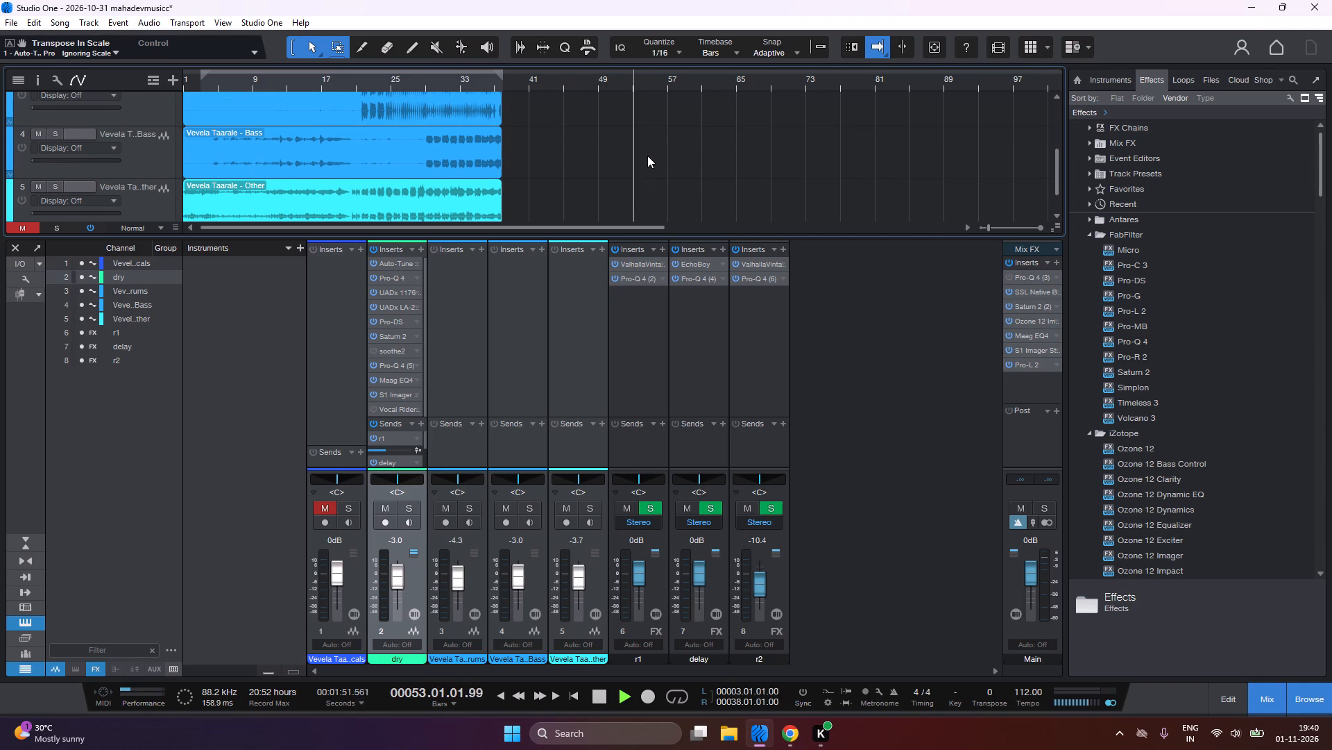
Open Pro-DS on the dry channel and set its Range to about 6.95 dB while playing from the loop start.
click(416, 323)
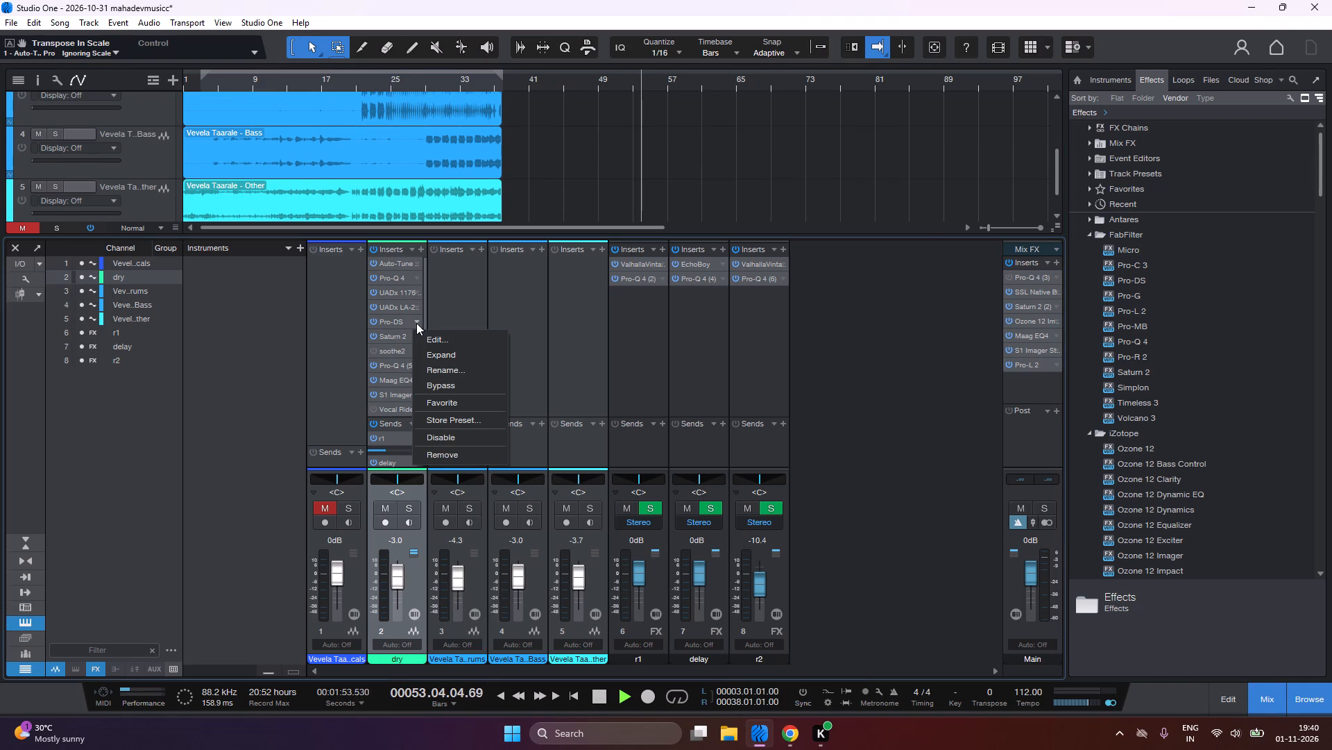
click(427, 335)
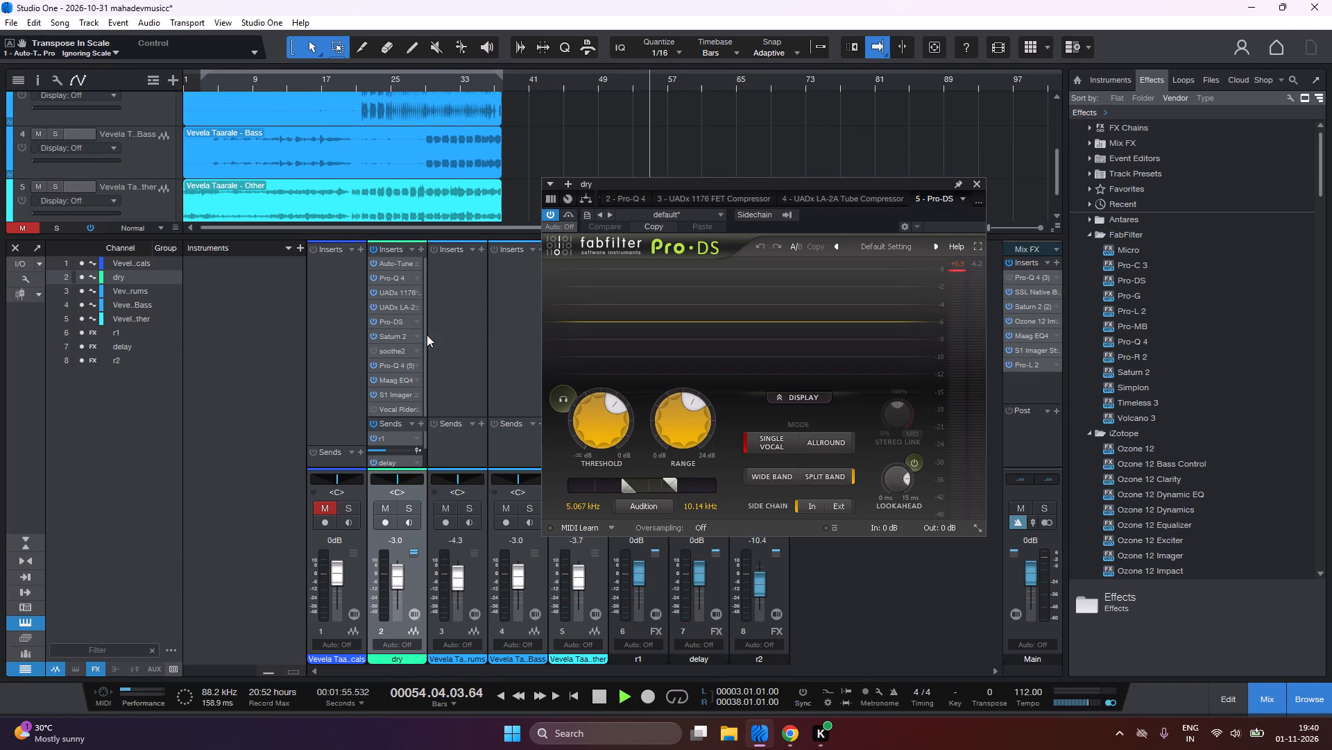
key(1)
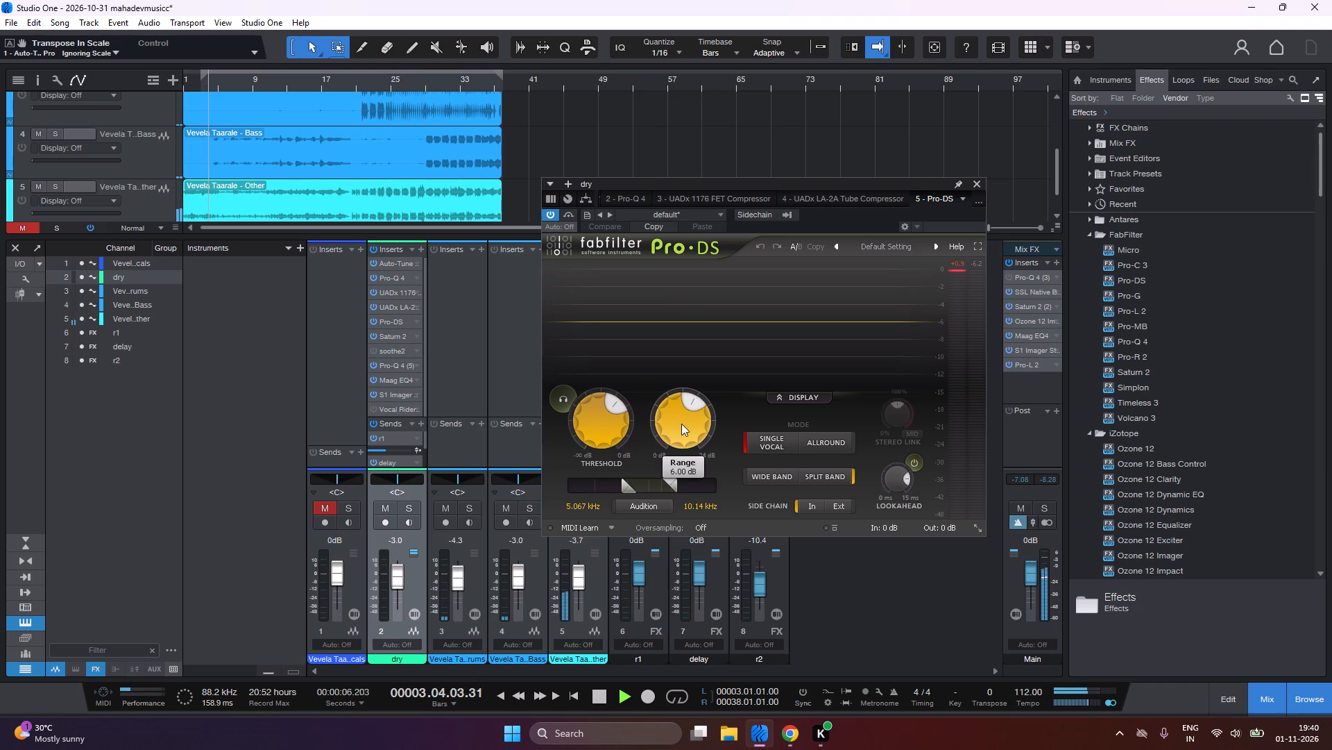
drag(681, 424, 674, 416)
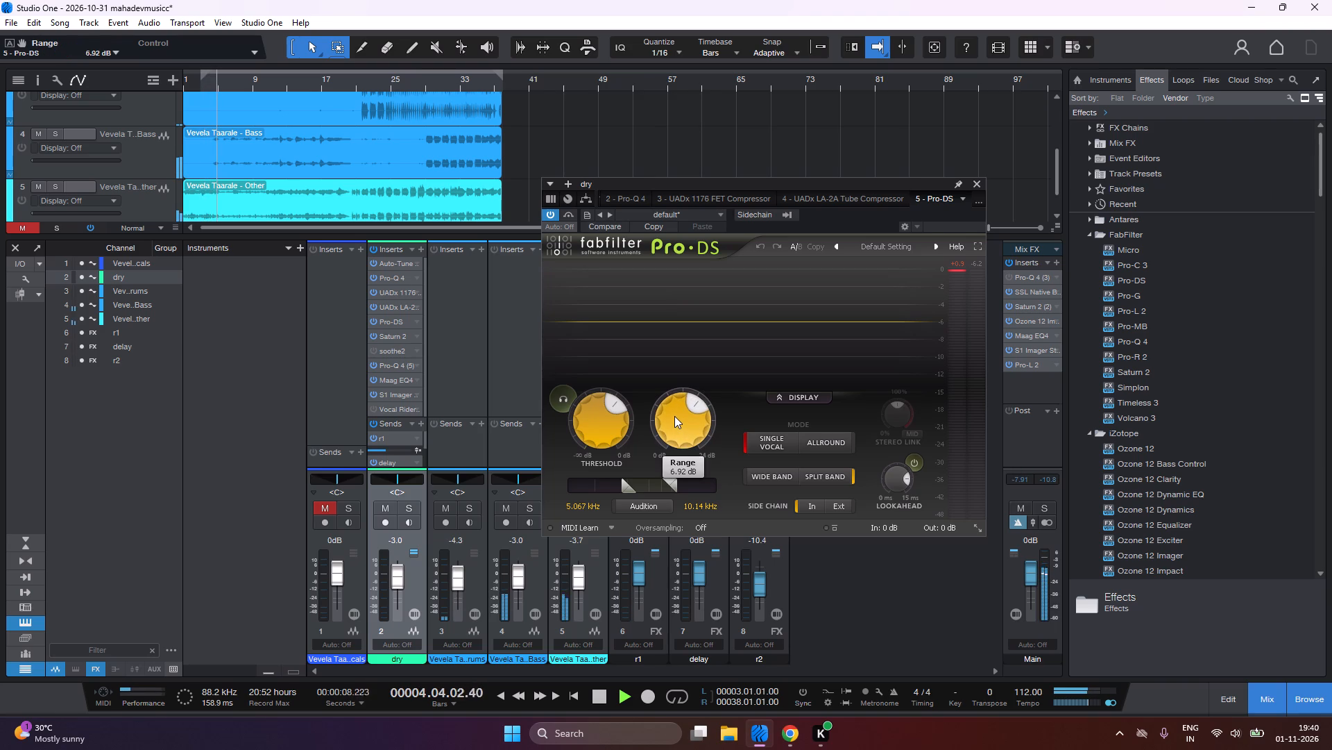
drag(674, 416, 674, 414)
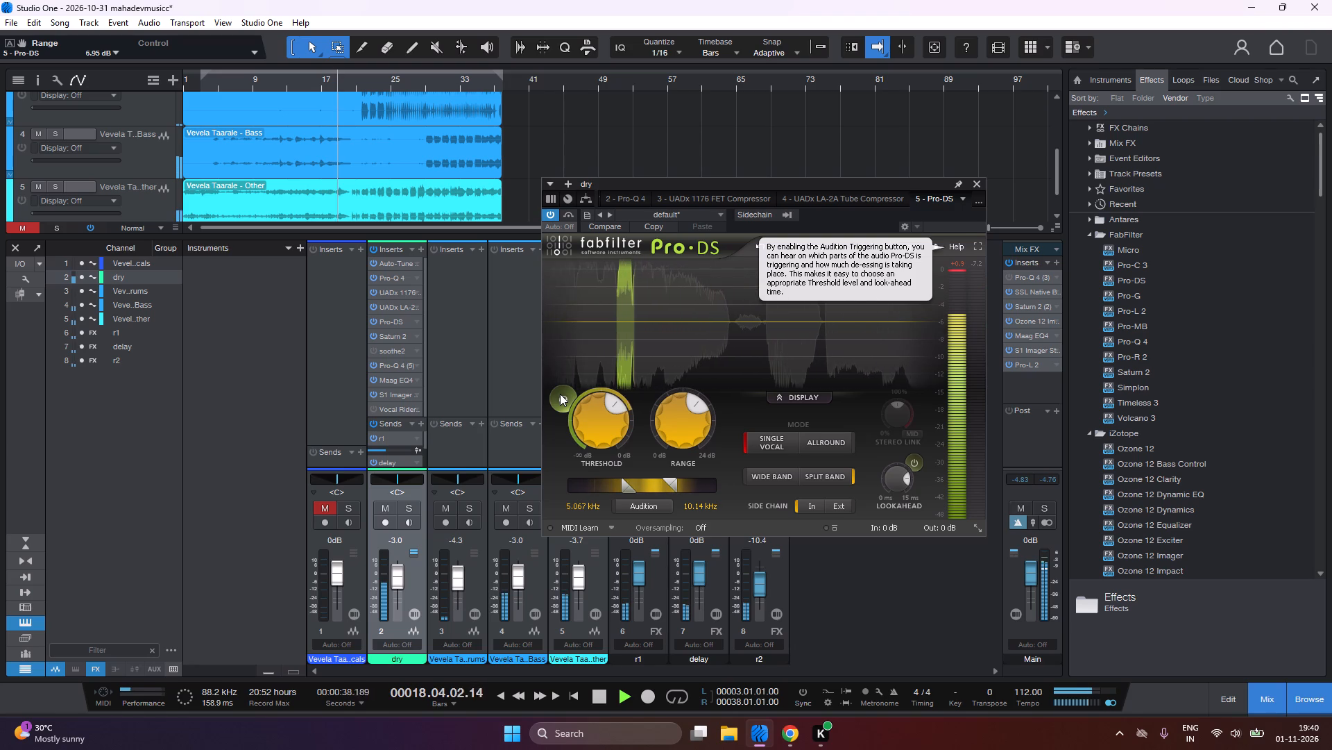
Replay from the loop start, set the Pro-DS Threshold to about -13.9 dB by ear, and close the plugin window.
key(1)
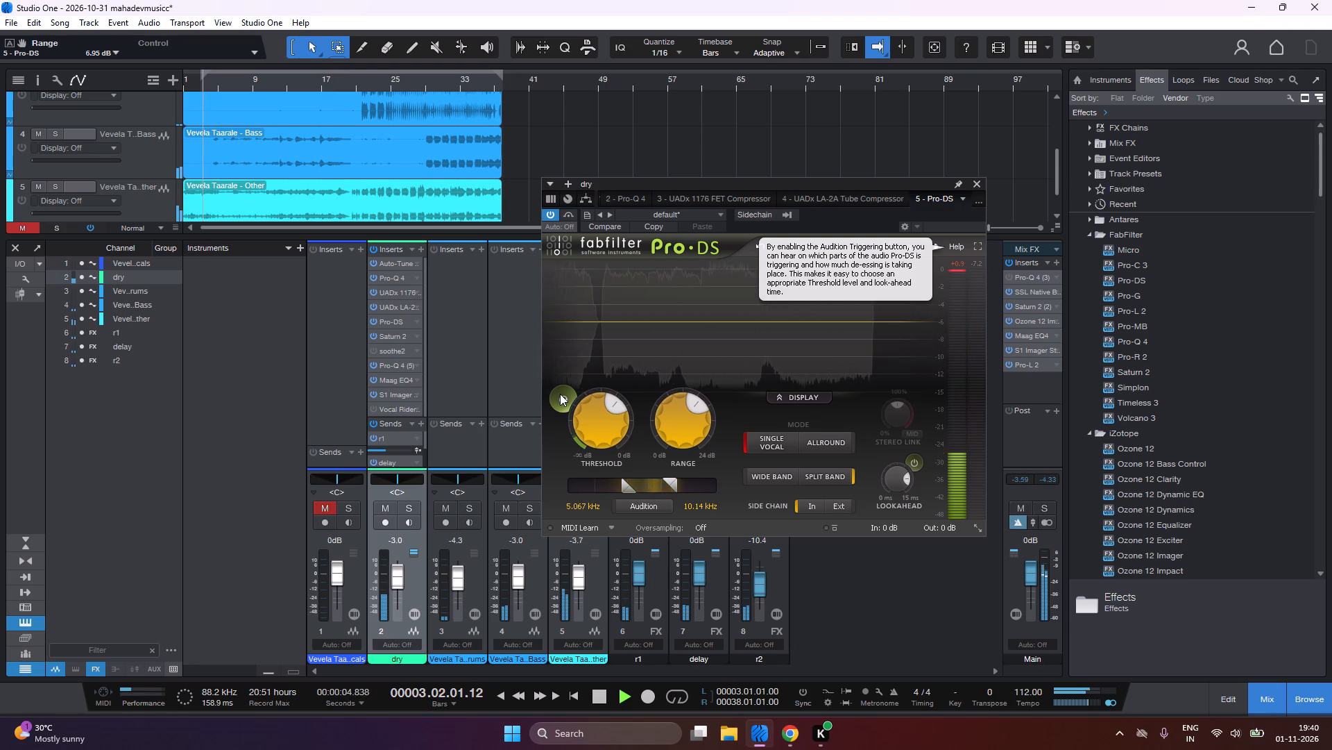
drag(599, 415, 599, 453)
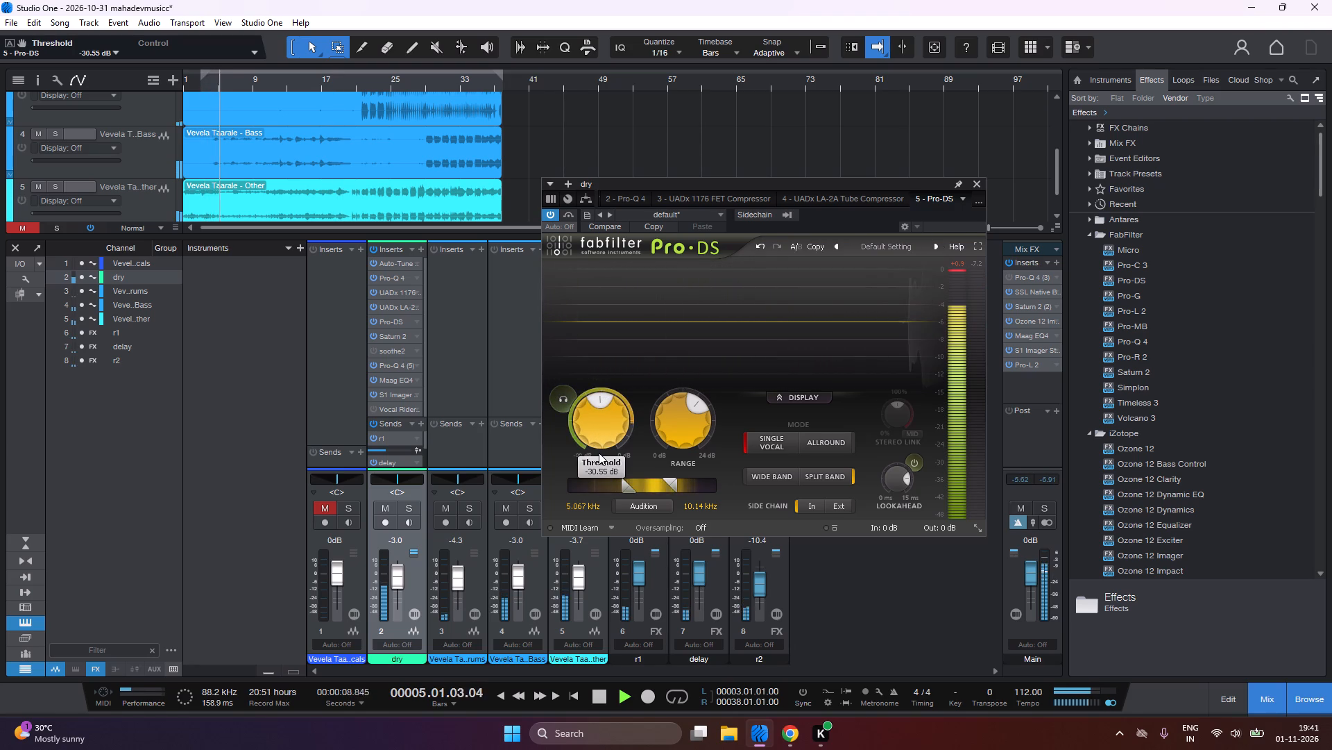
drag(599, 453, 598, 494)
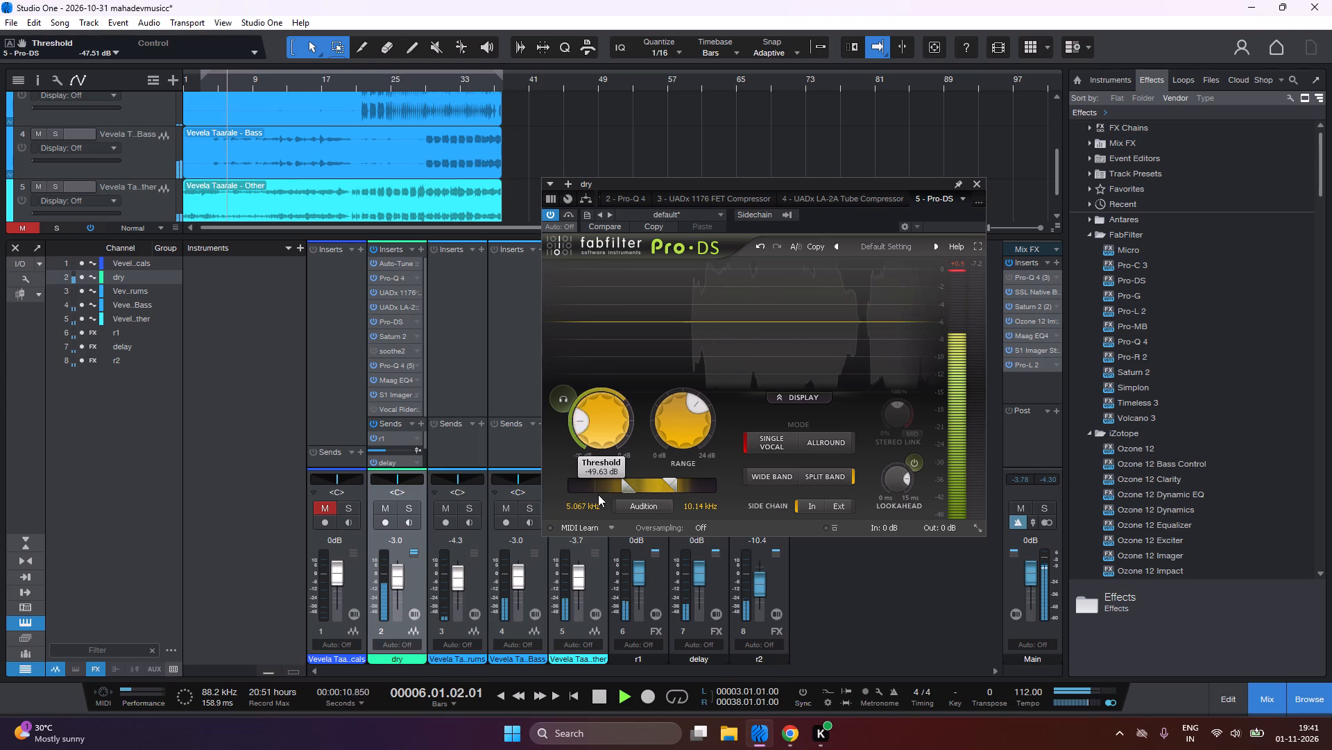
drag(598, 494, 608, 542)
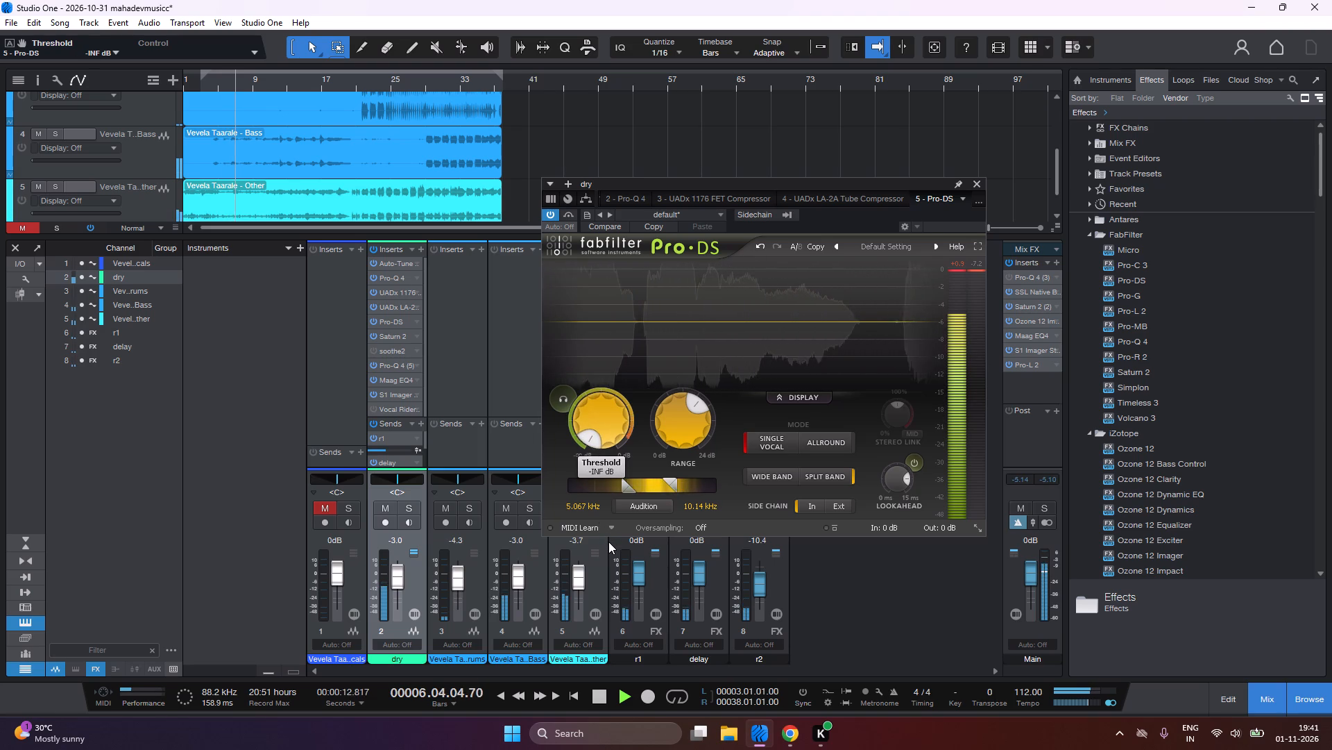
drag(608, 542, 600, 385)
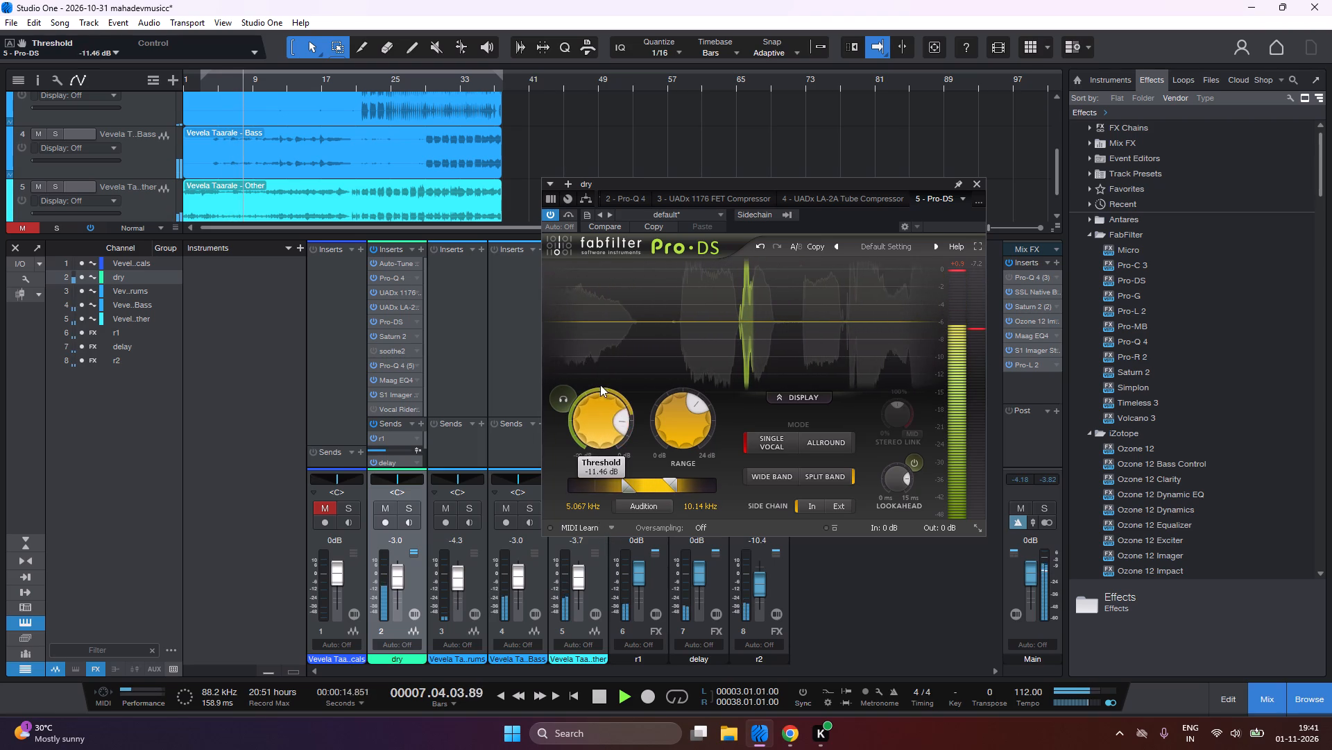
drag(600, 385, 597, 390)
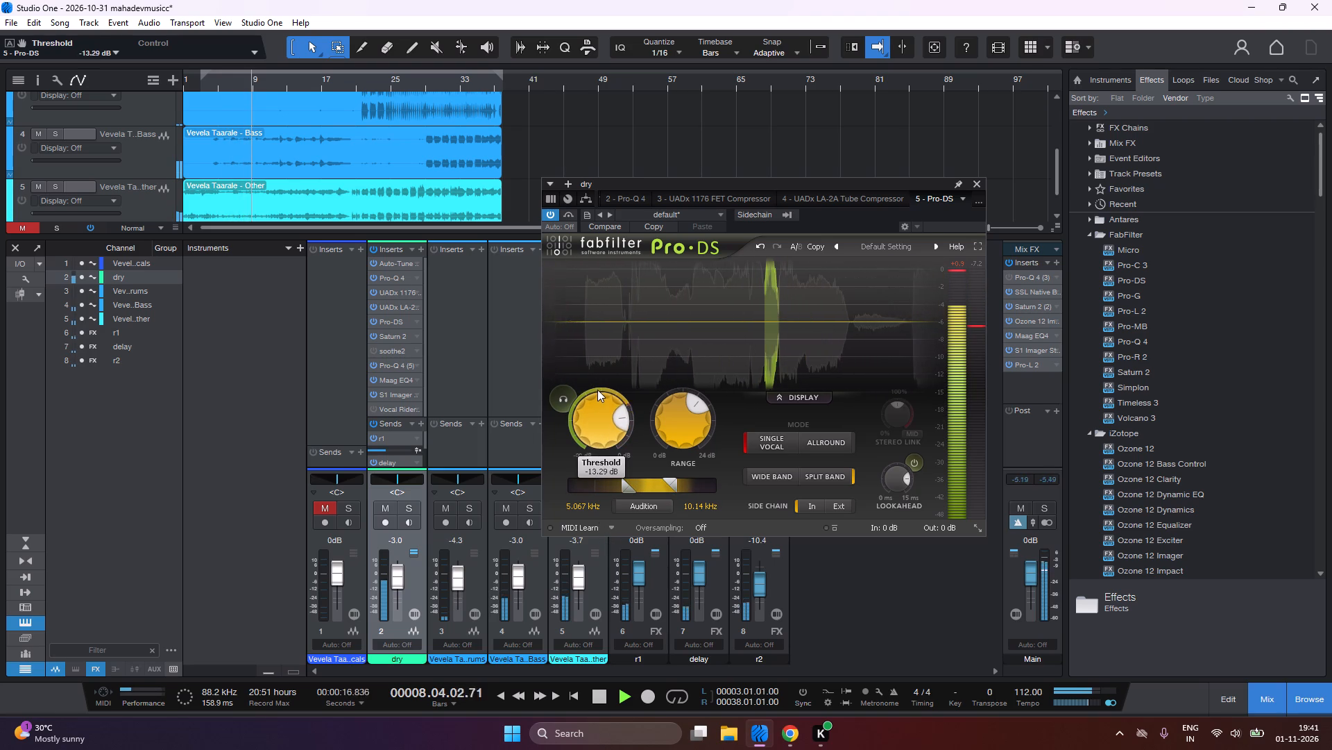
drag(597, 390, 596, 391)
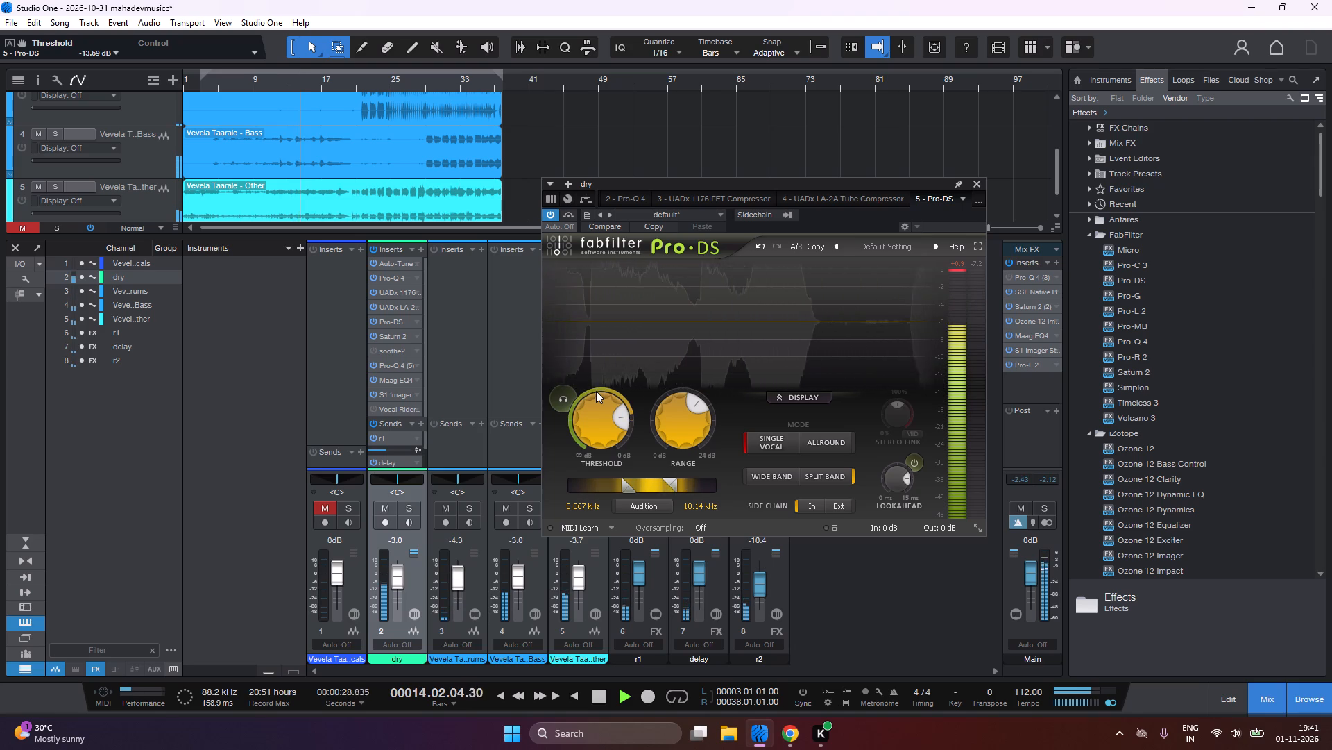
click(973, 185)
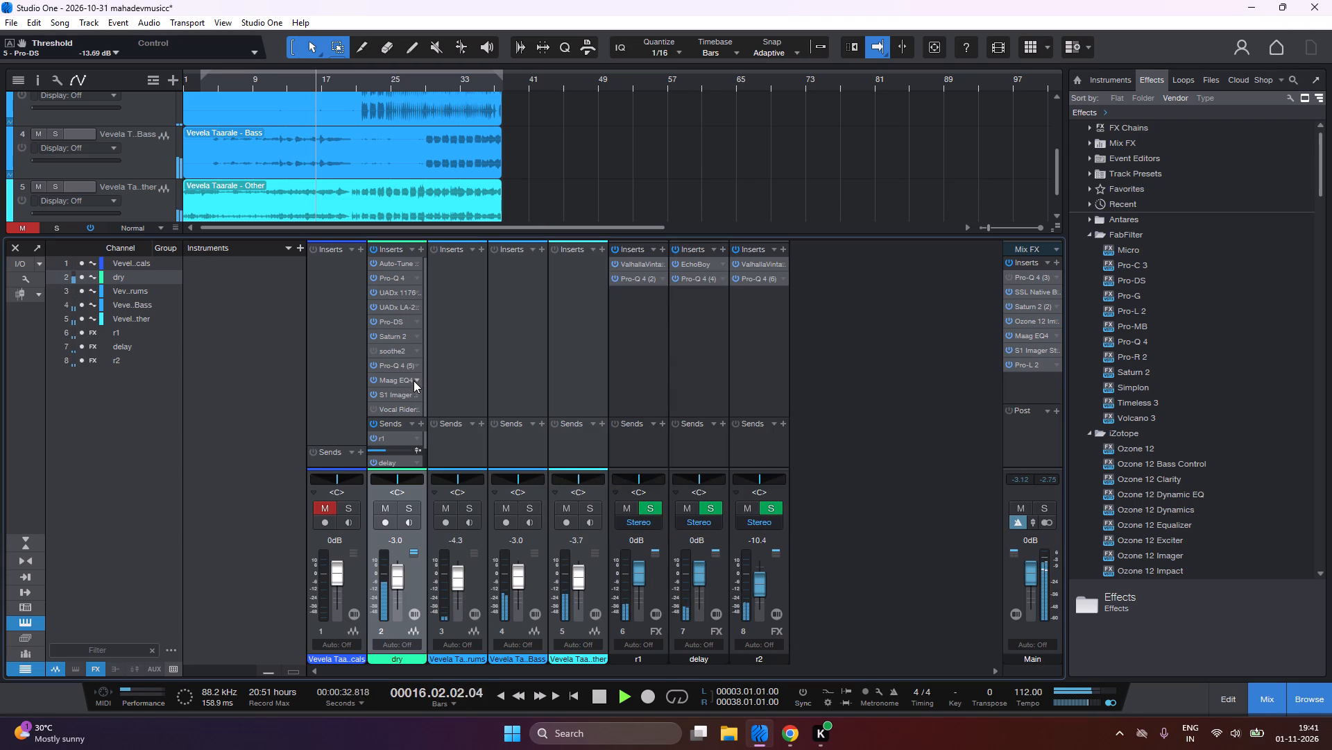
Open the Maag EQ4 on the dry channel and reposition its window over the mixer.
click(416, 381)
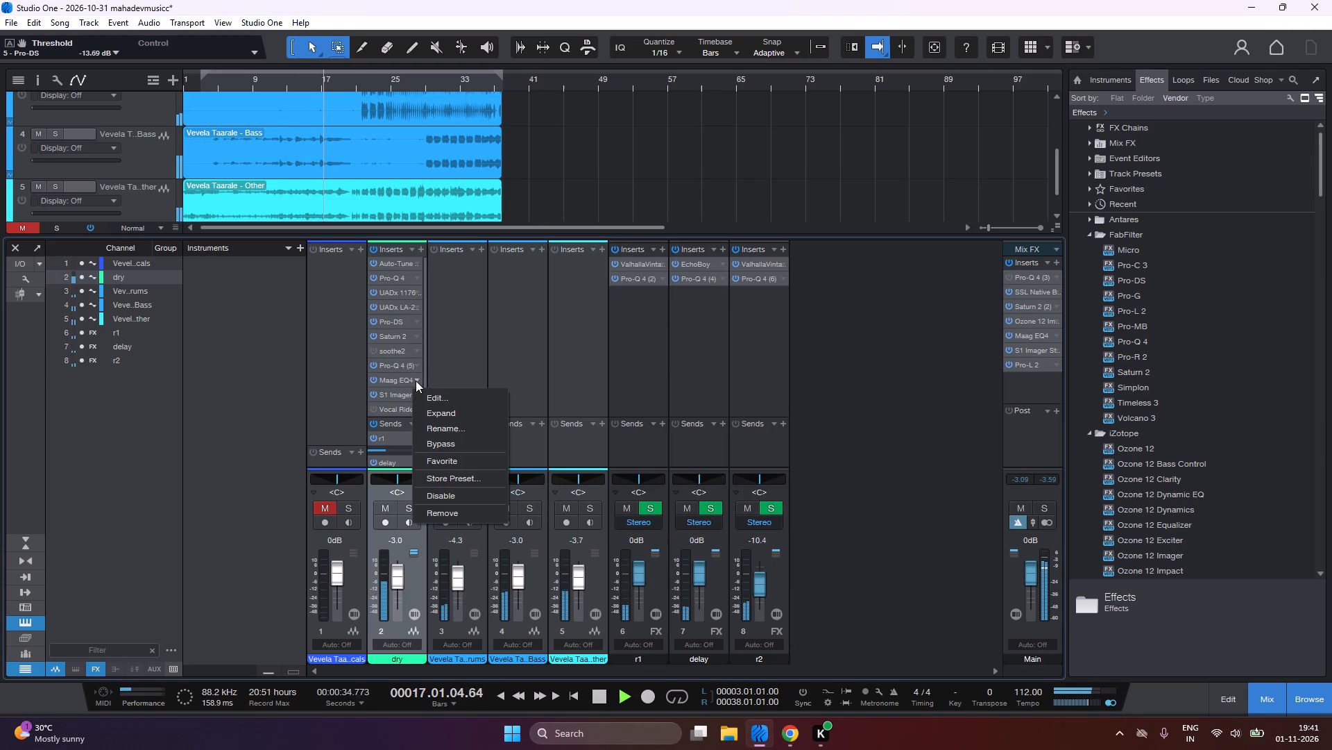
click(427, 397)
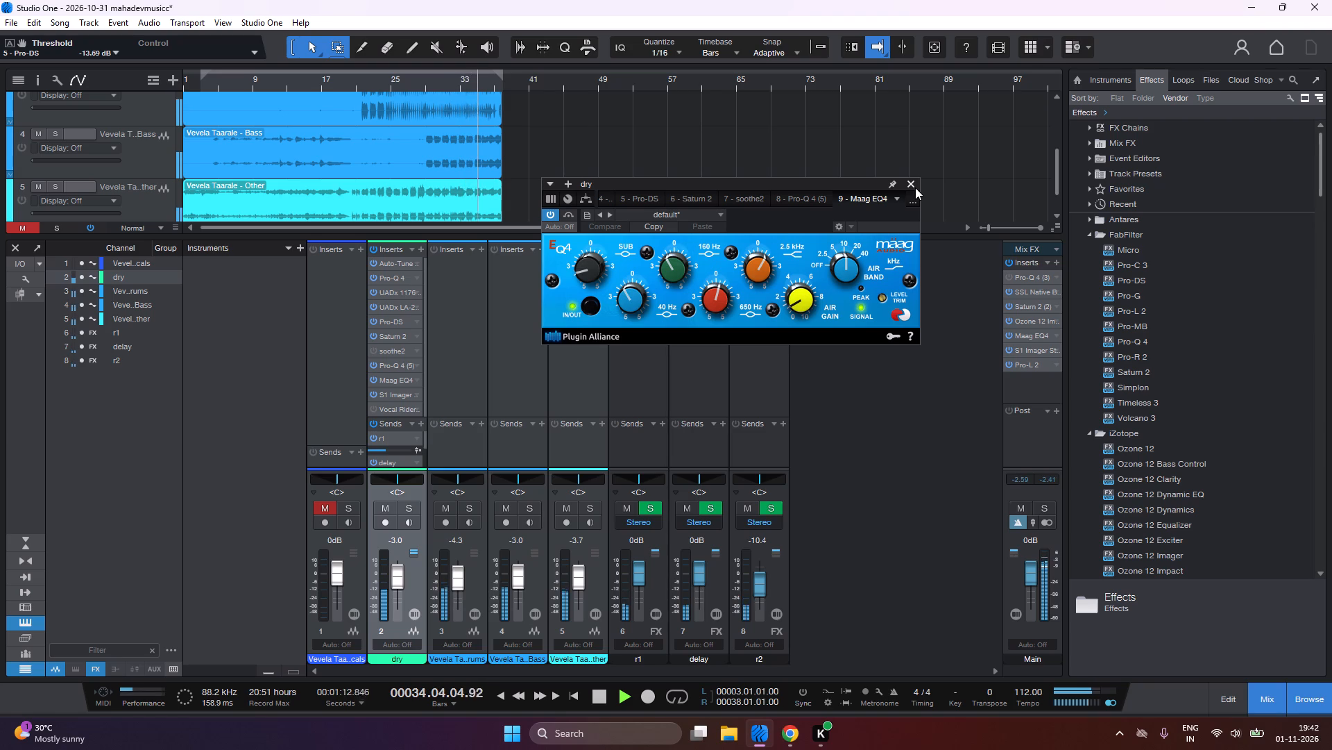
drag(866, 183, 810, 189)
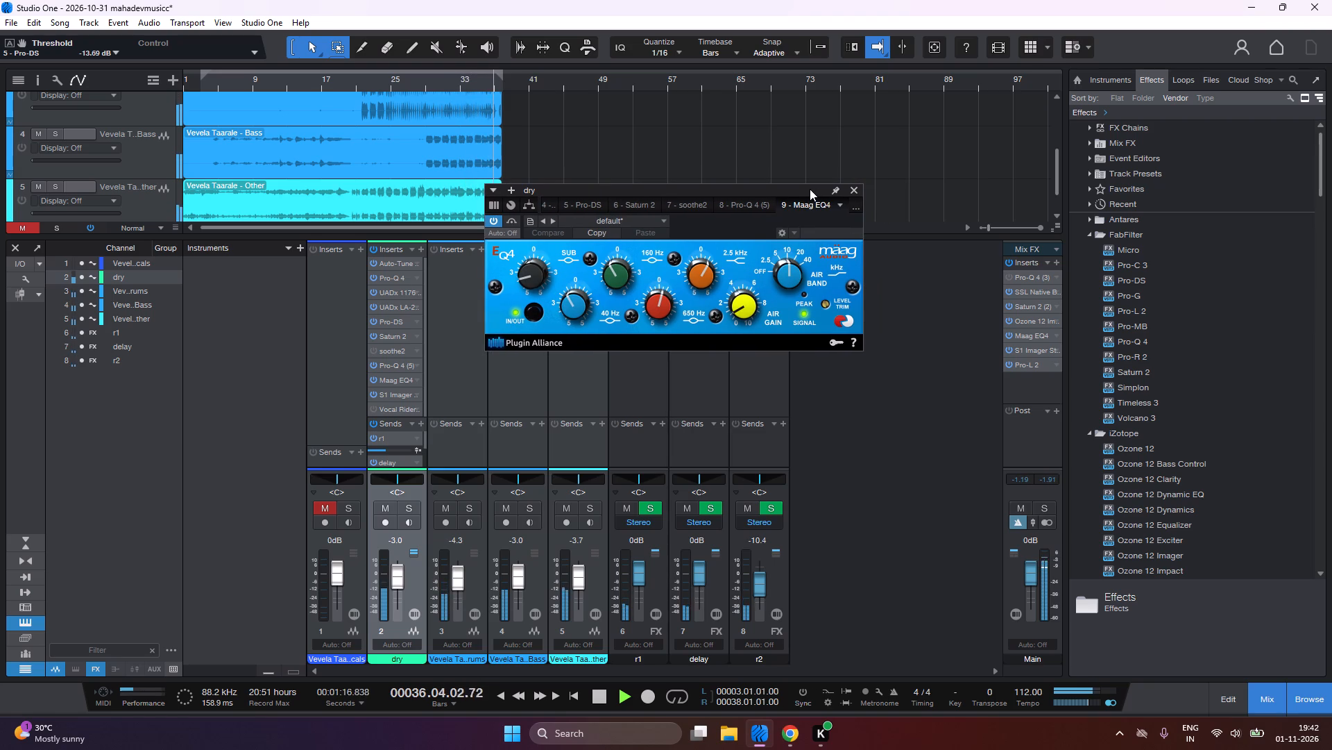
drag(810, 189, 891, 201)
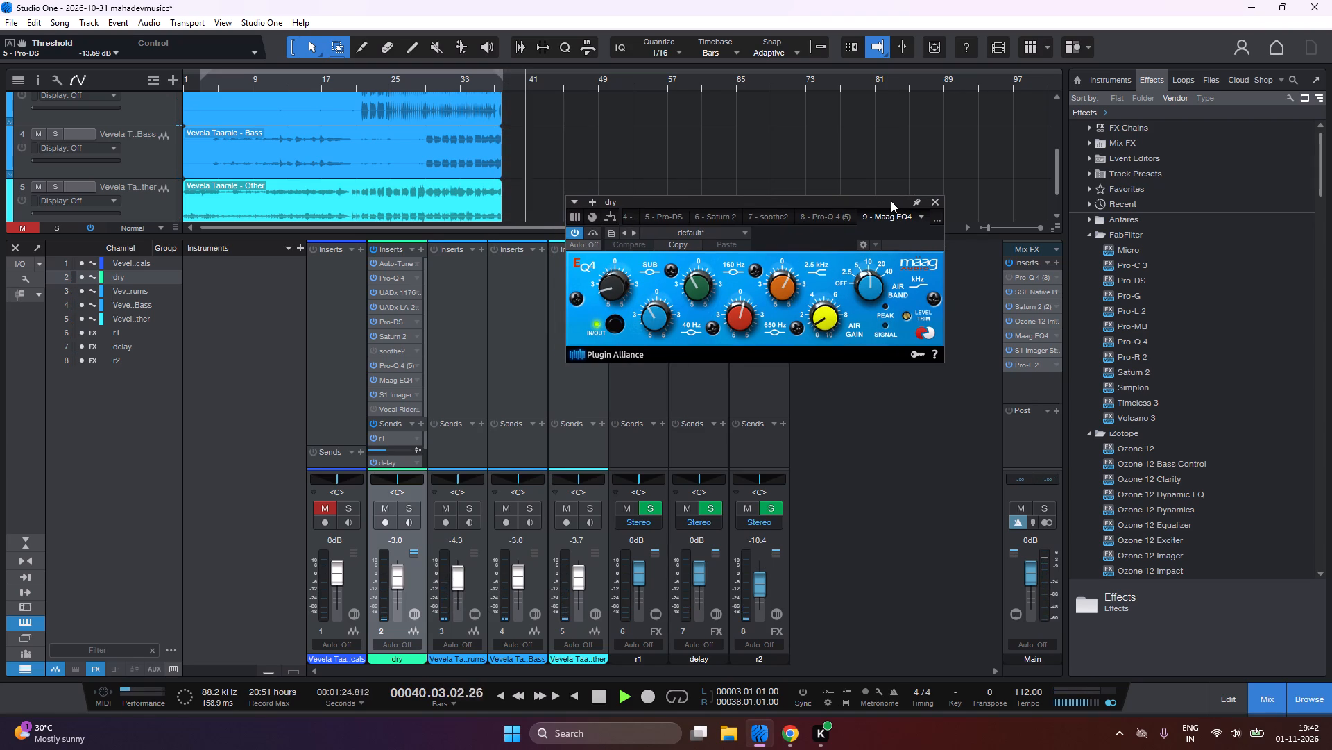
Set the Maag EQ4's Air Band on the dry channel to 2.5 kHz and restart playback from the loop start.
scroll(891, 201, down, 1)
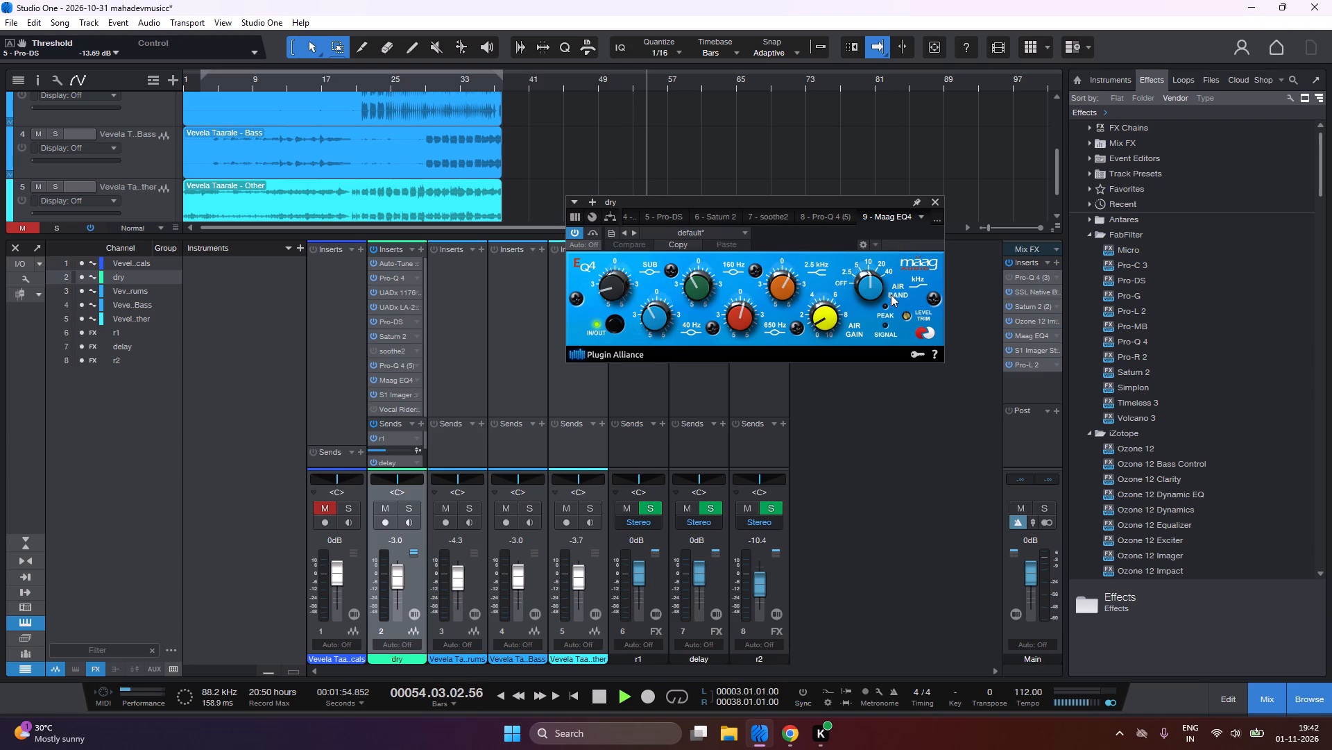
scroll(876, 304, down, 1)
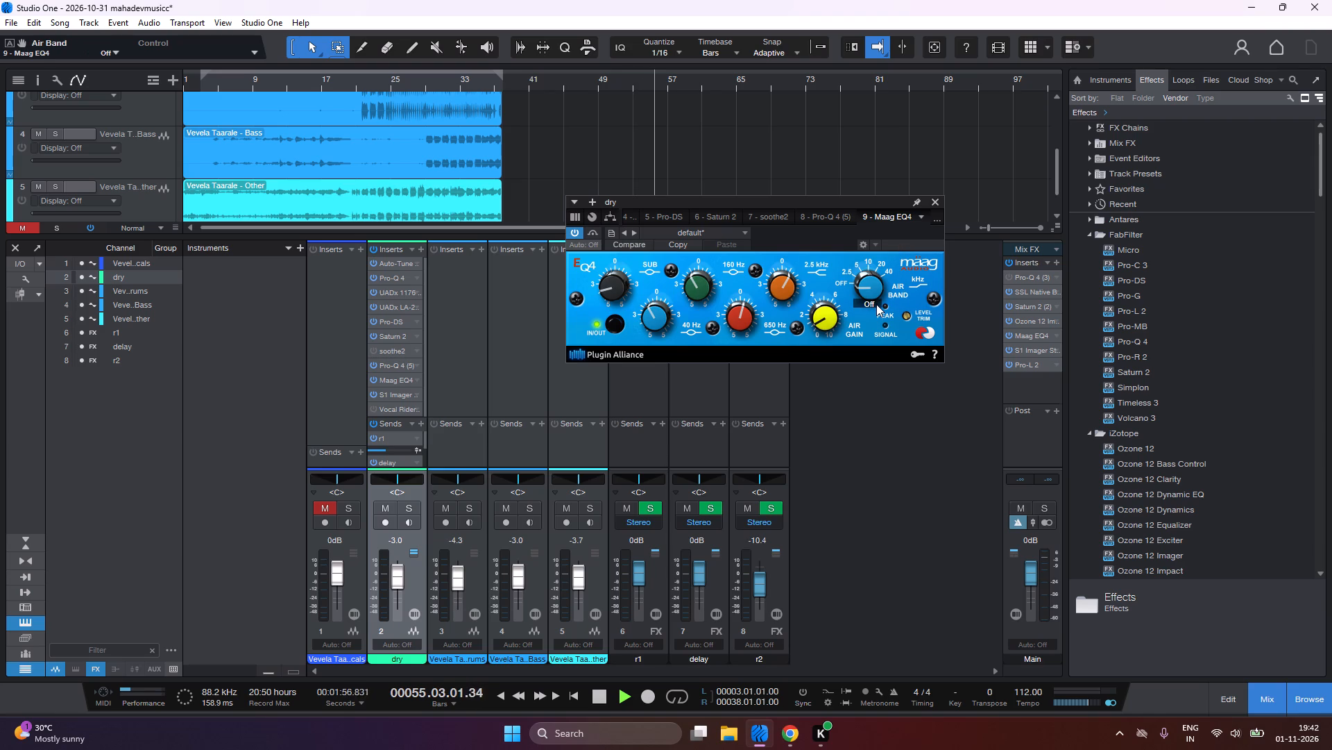
scroll(876, 304, down, 2)
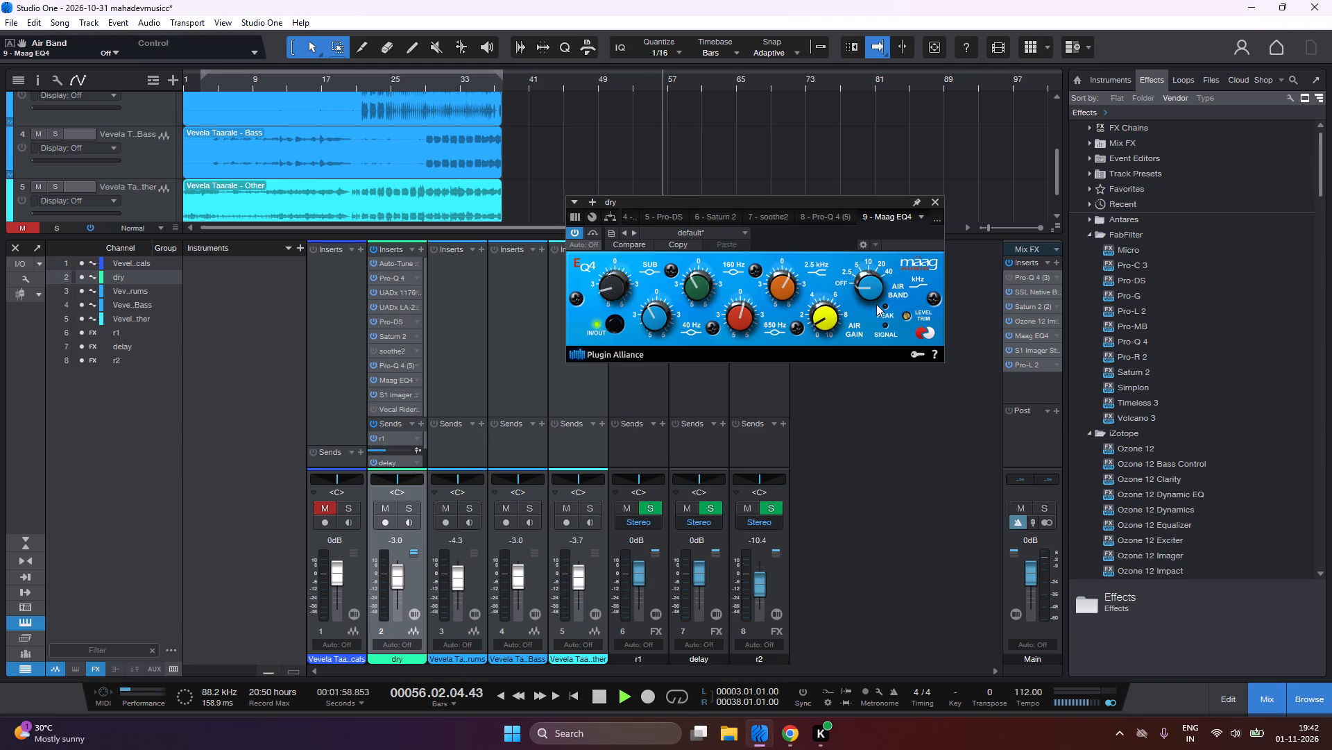
scroll(876, 304, down, 6)
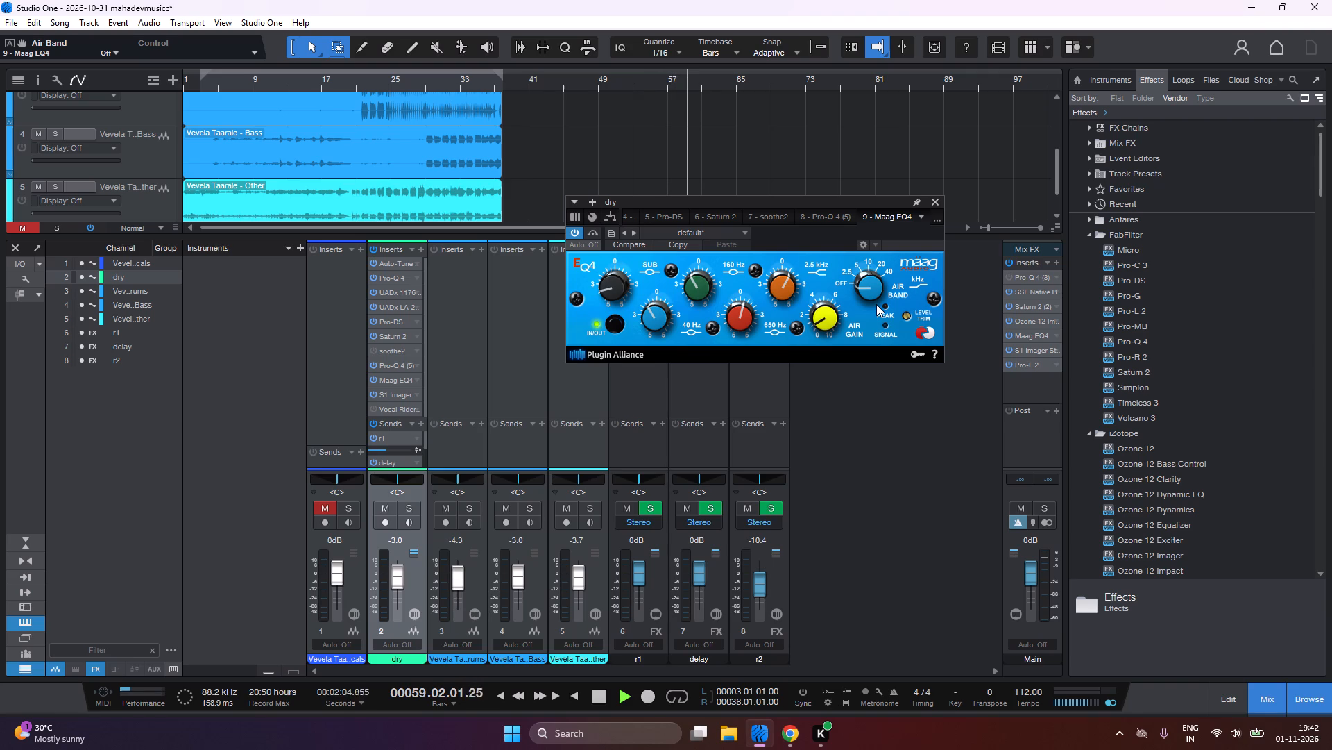
scroll(876, 304, down, 1)
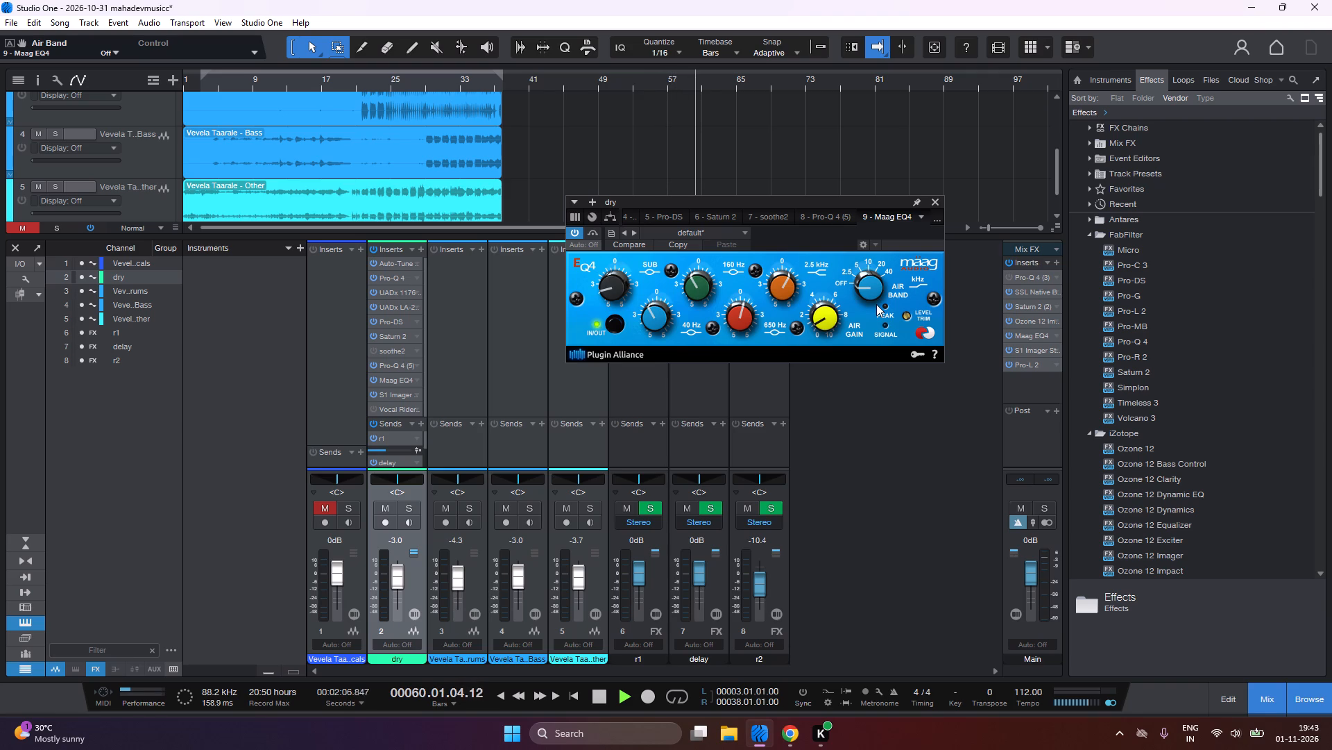
scroll(876, 304, down, 6)
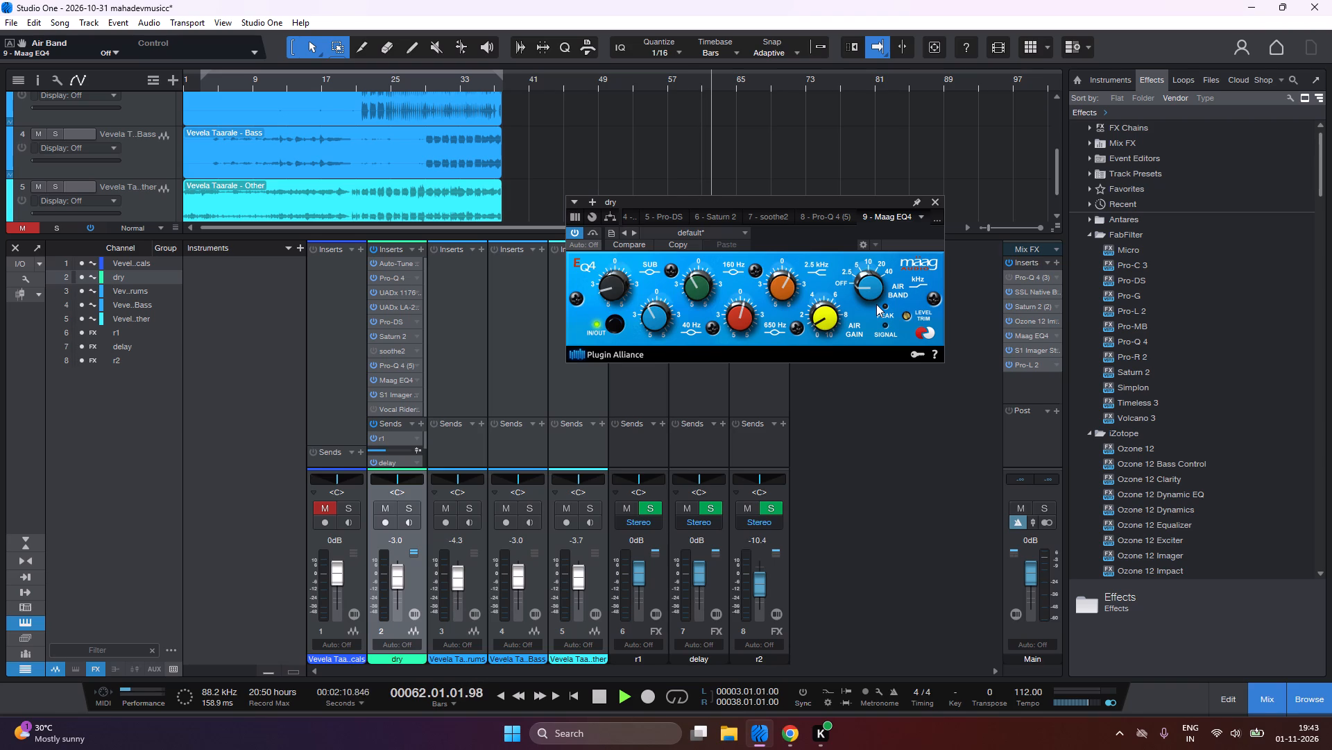
scroll(876, 304, down, 3)
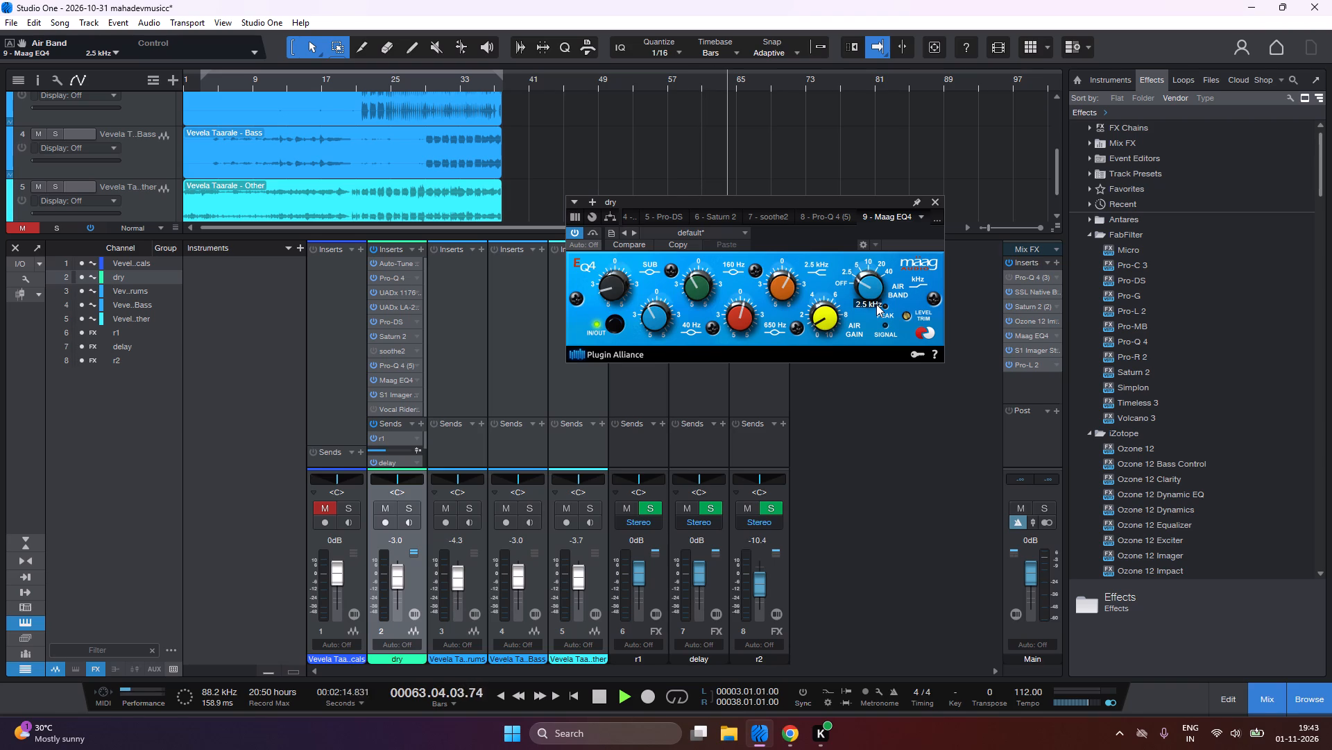
scroll(876, 304, down, 3)
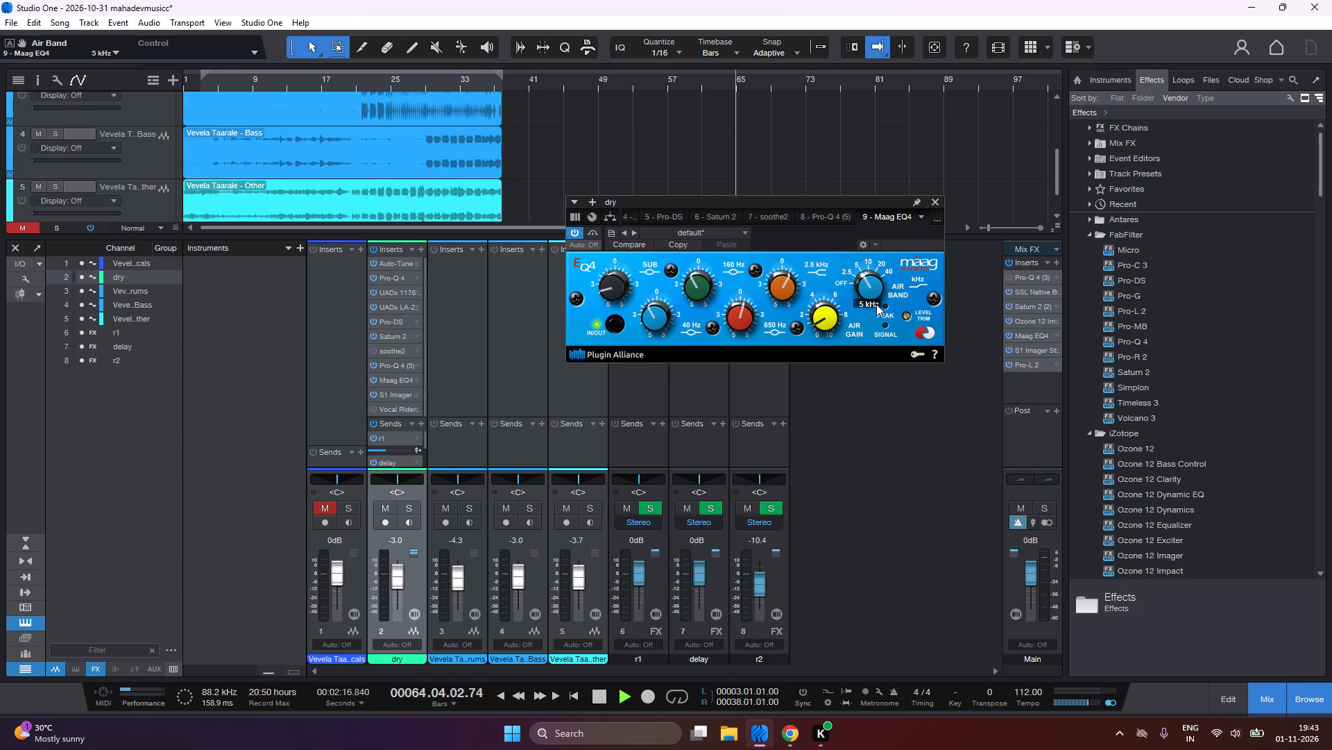
scroll(876, 304, down, 1)
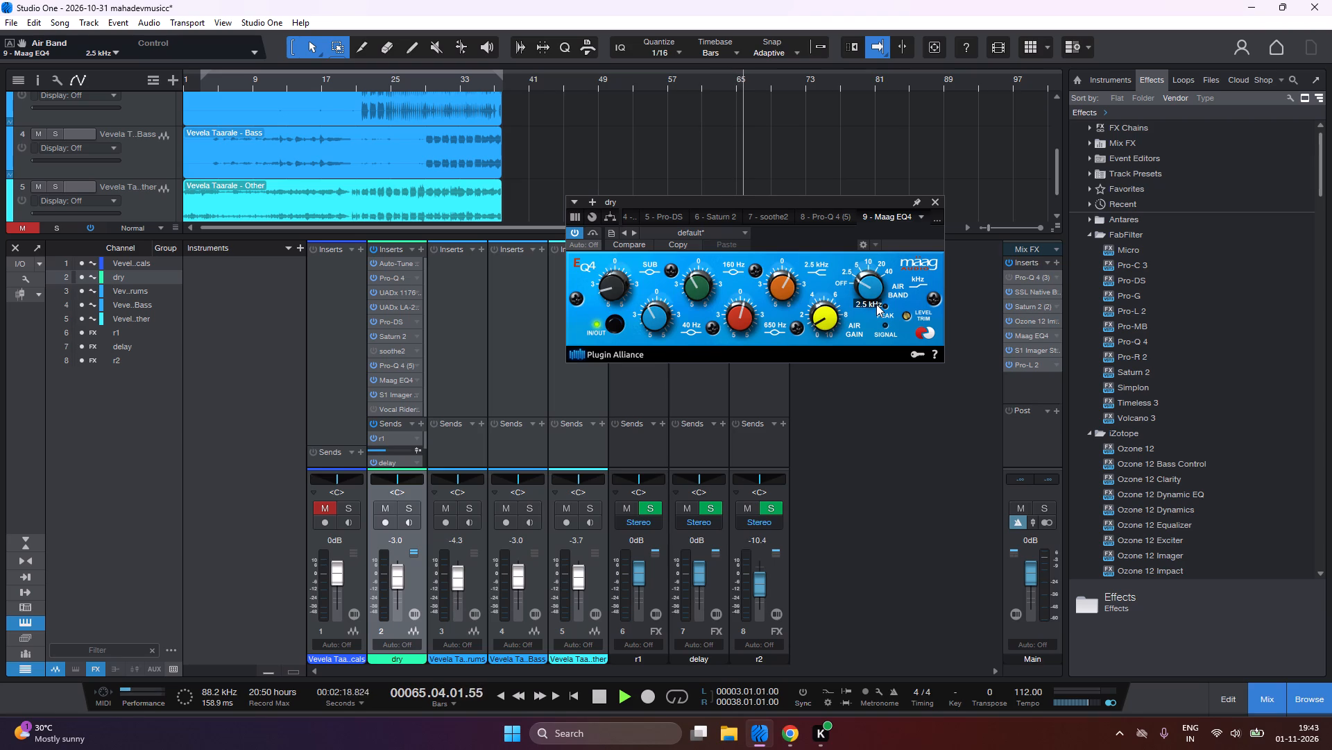
key(1)
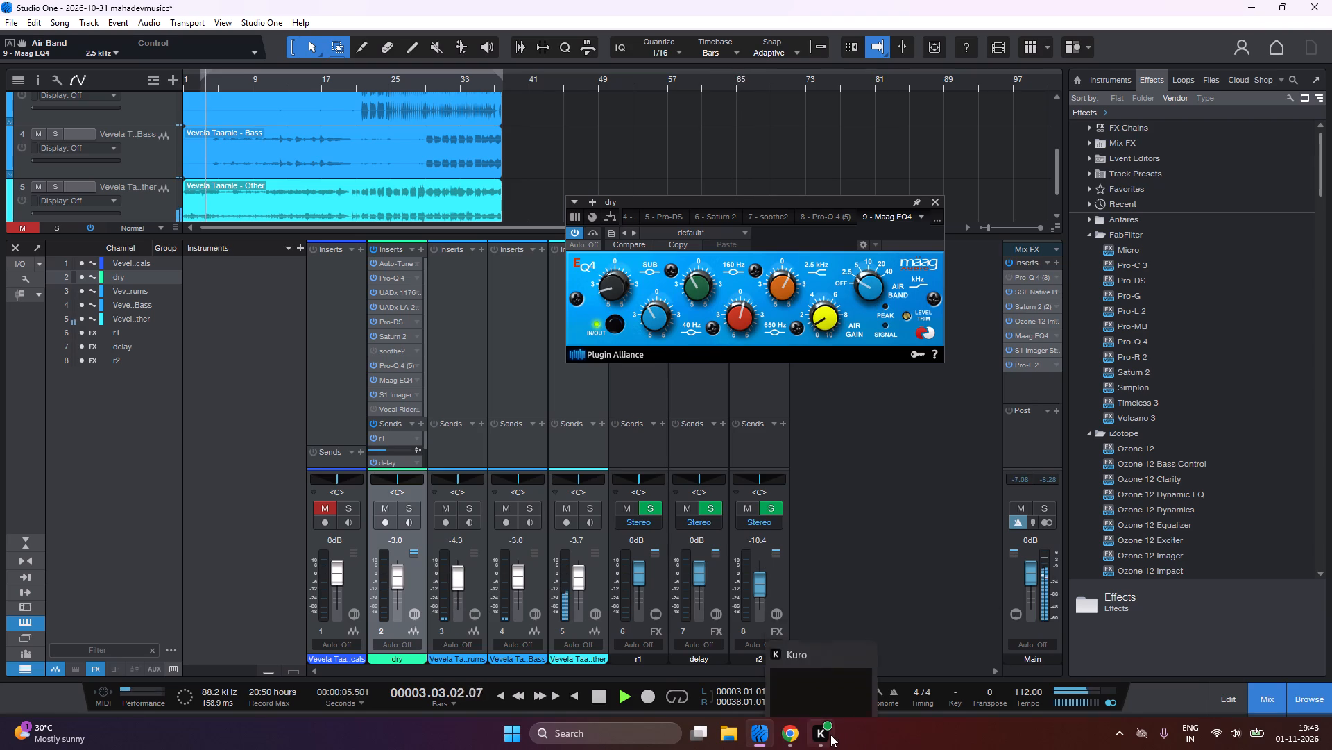
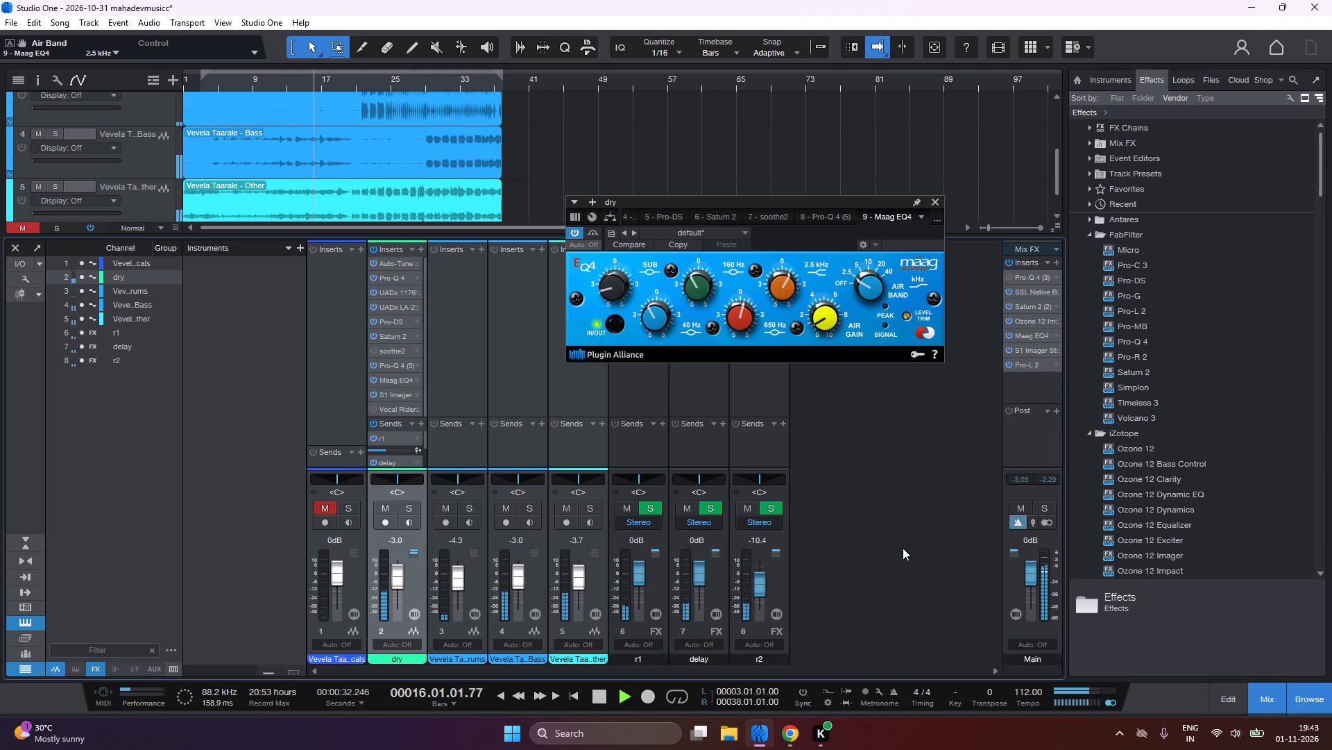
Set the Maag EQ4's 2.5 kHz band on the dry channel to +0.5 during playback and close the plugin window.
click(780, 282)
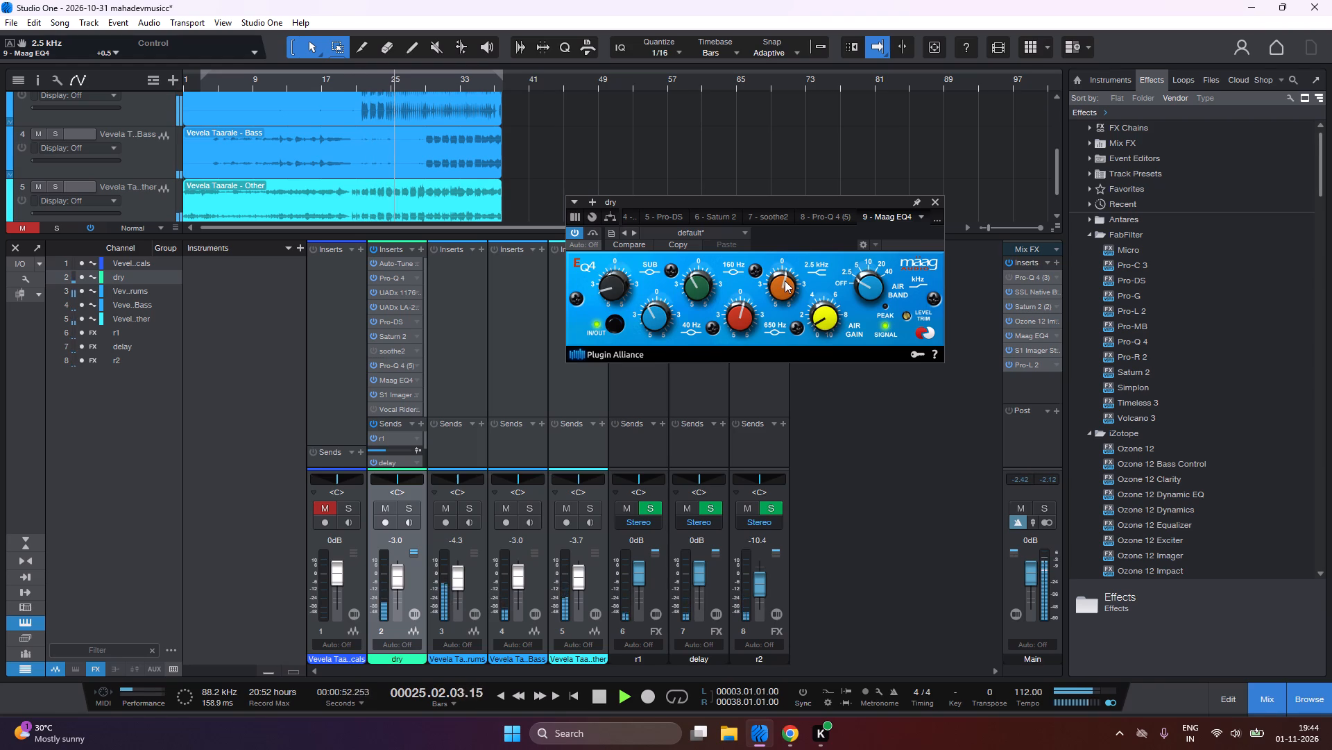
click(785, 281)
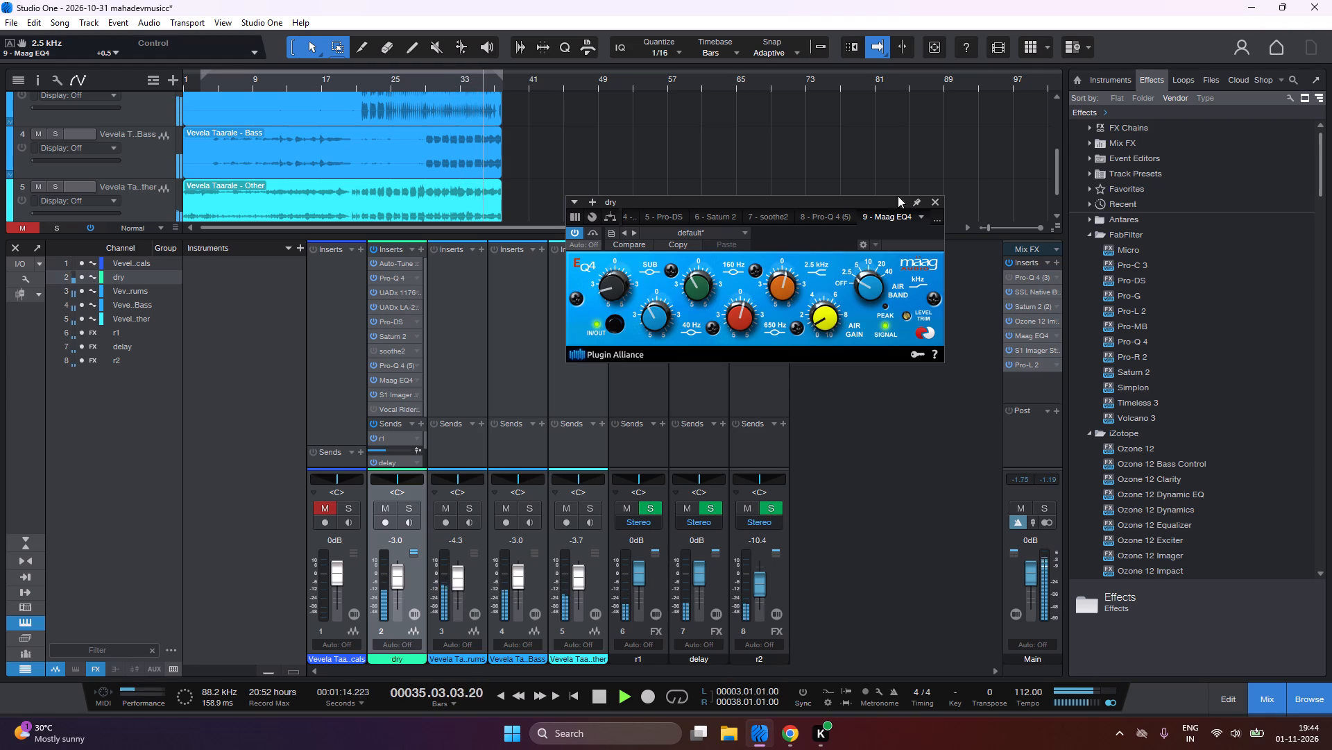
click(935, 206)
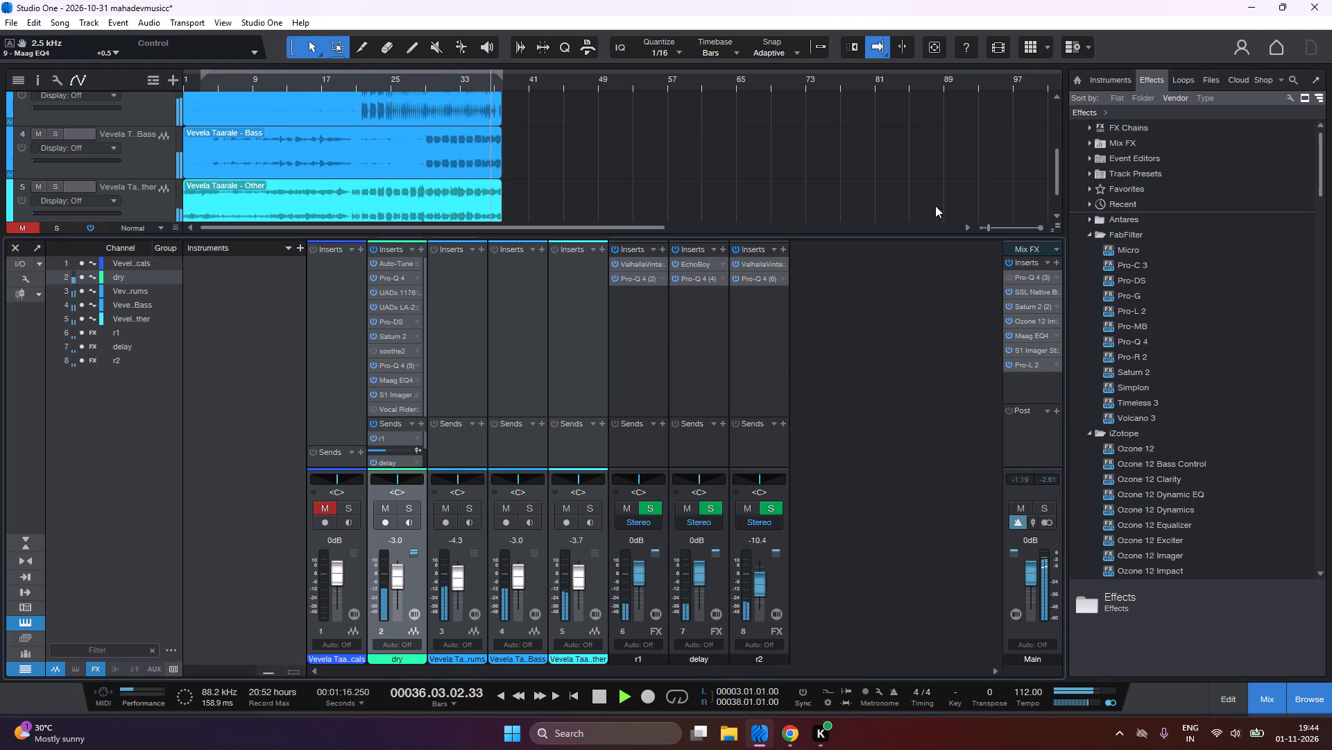
Replay the song from the loop start and listen to the full mix with the current dry vocal settings.
key(1)
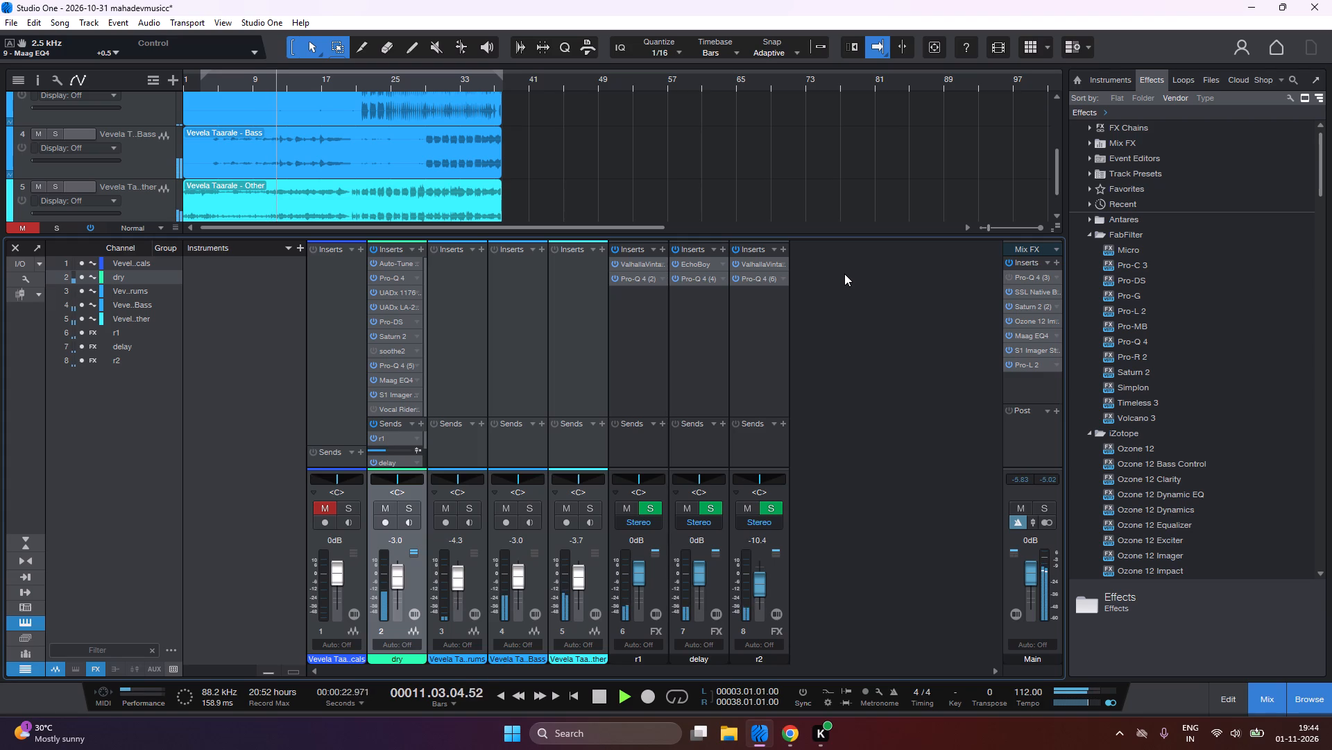
scroll(844, 274, down, 1)
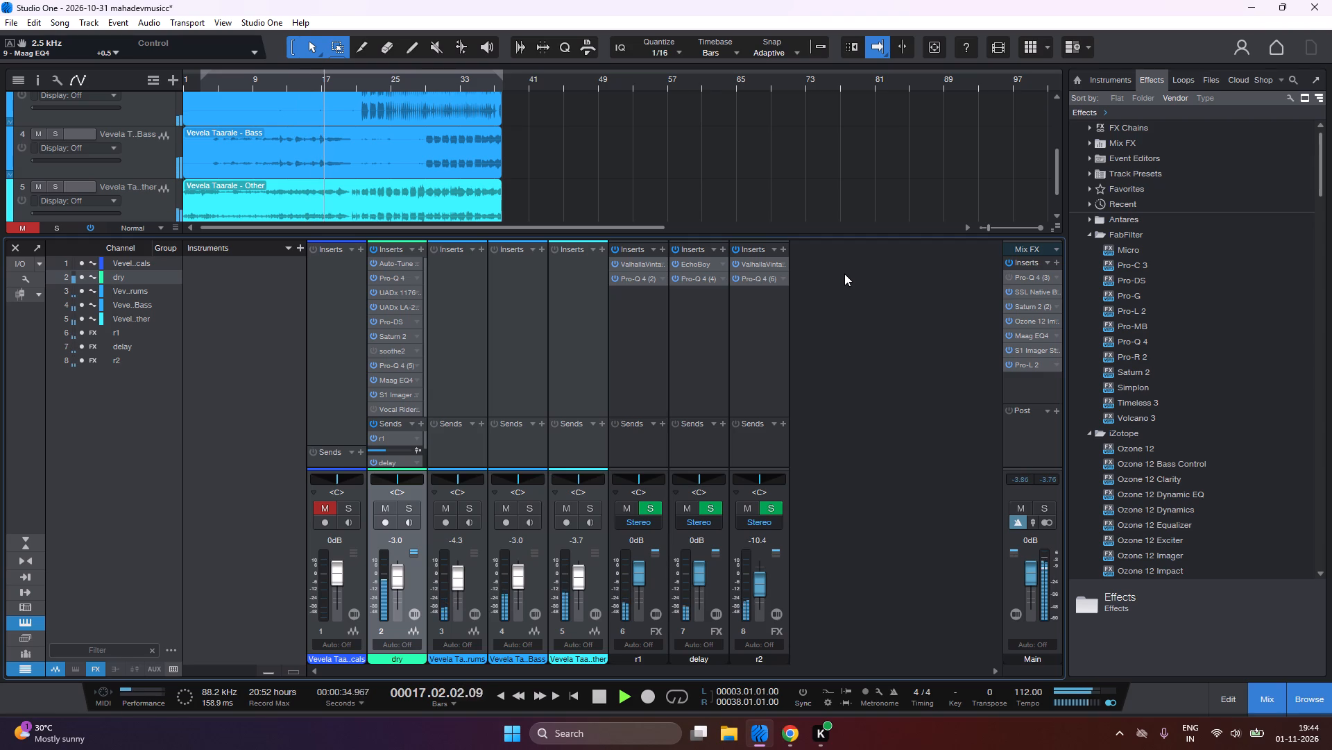
scroll(844, 274, down, 1)
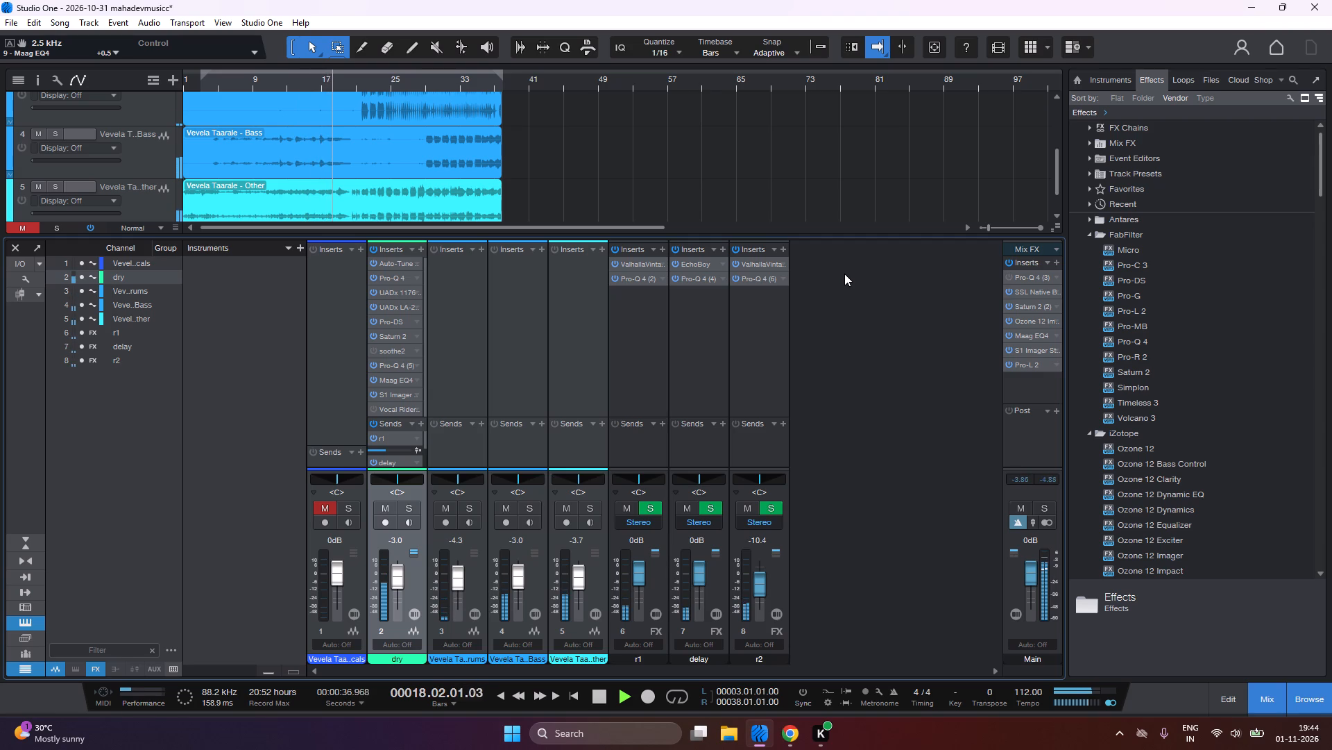
scroll(844, 274, down, 1)
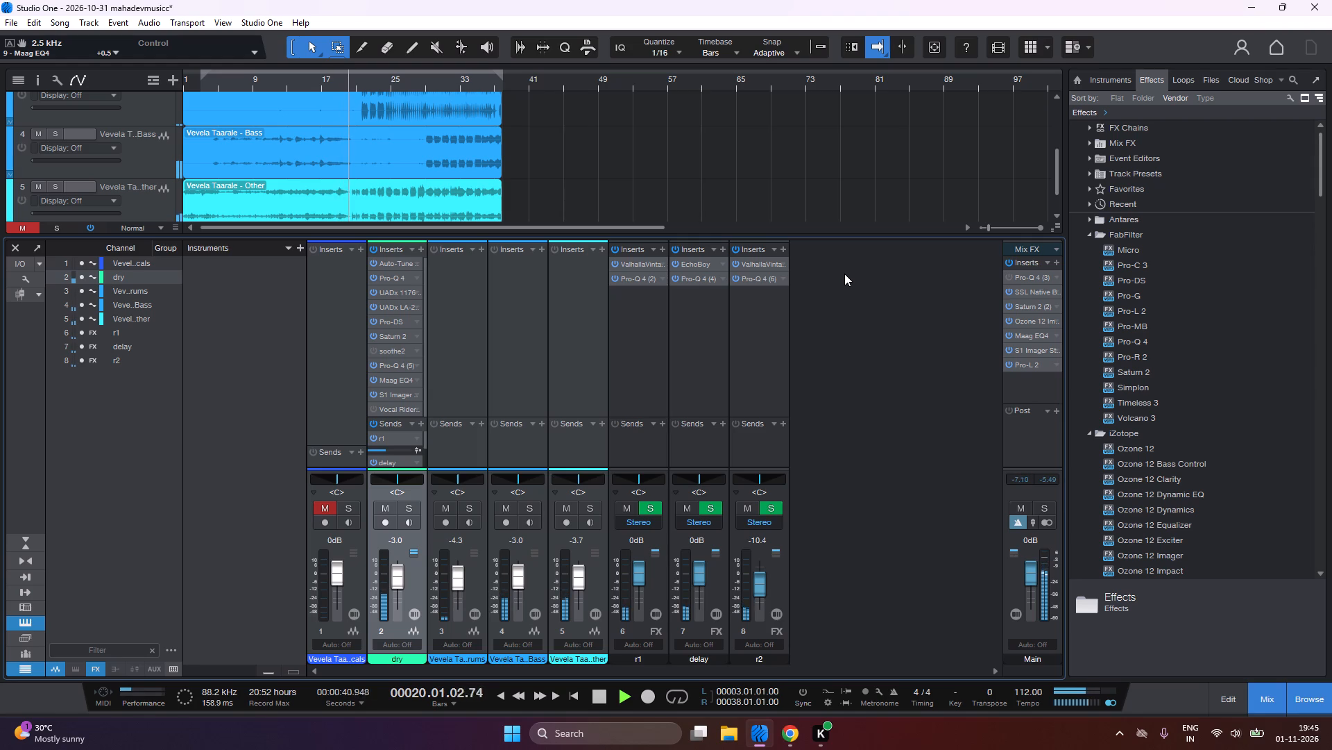
scroll(844, 274, down, 3)
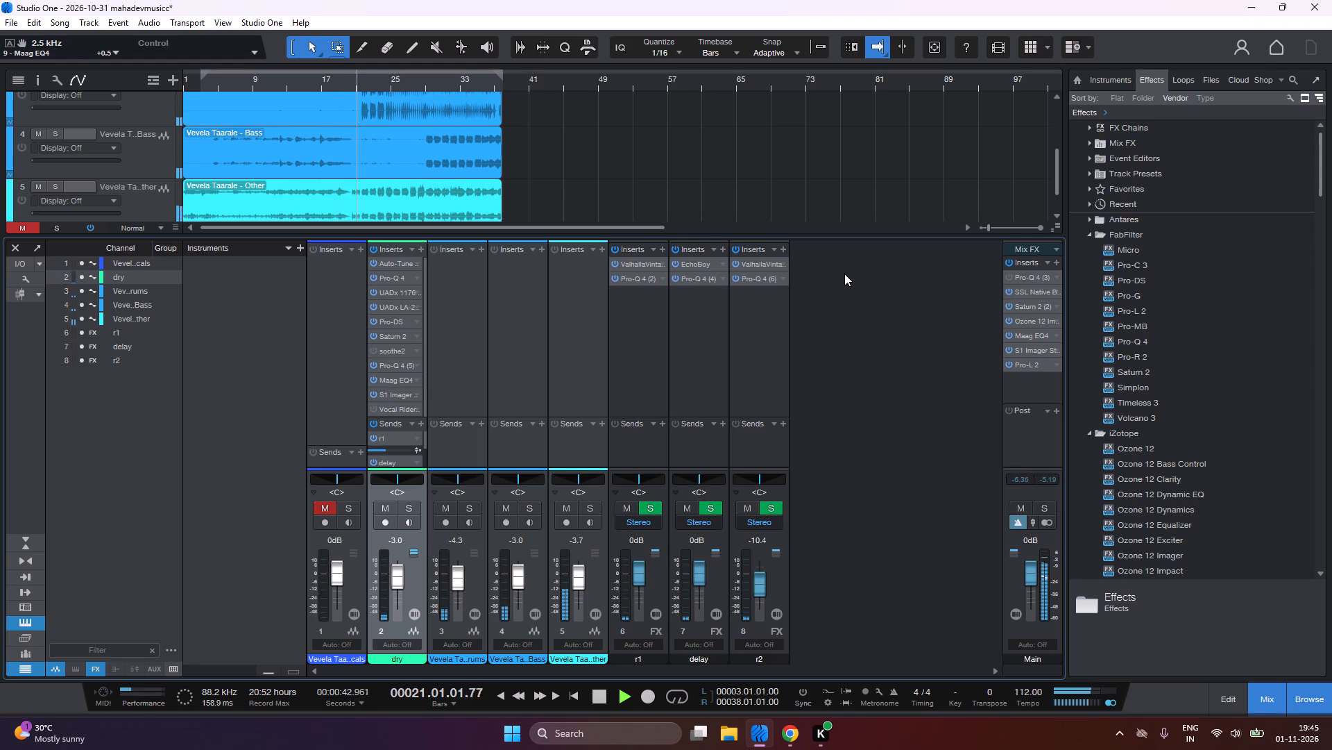
scroll(844, 274, down, 1)
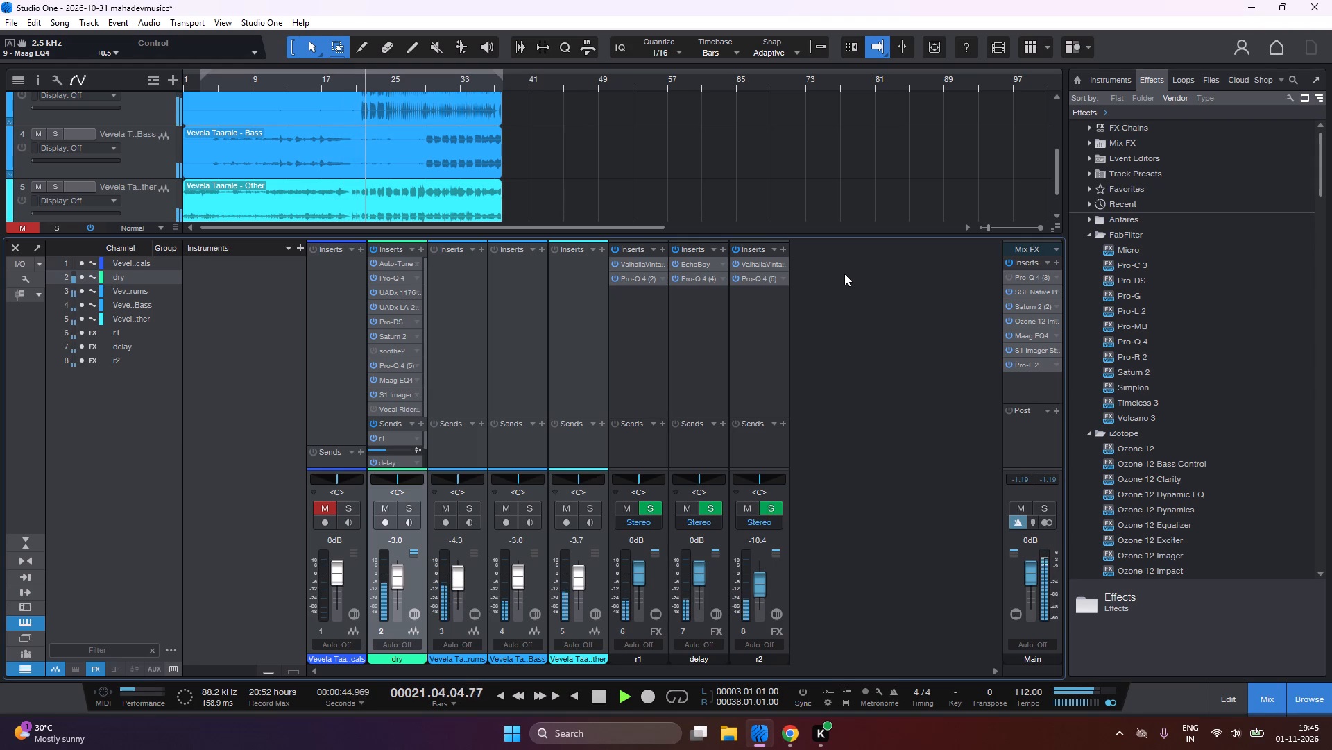
scroll(844, 274, down, 2)
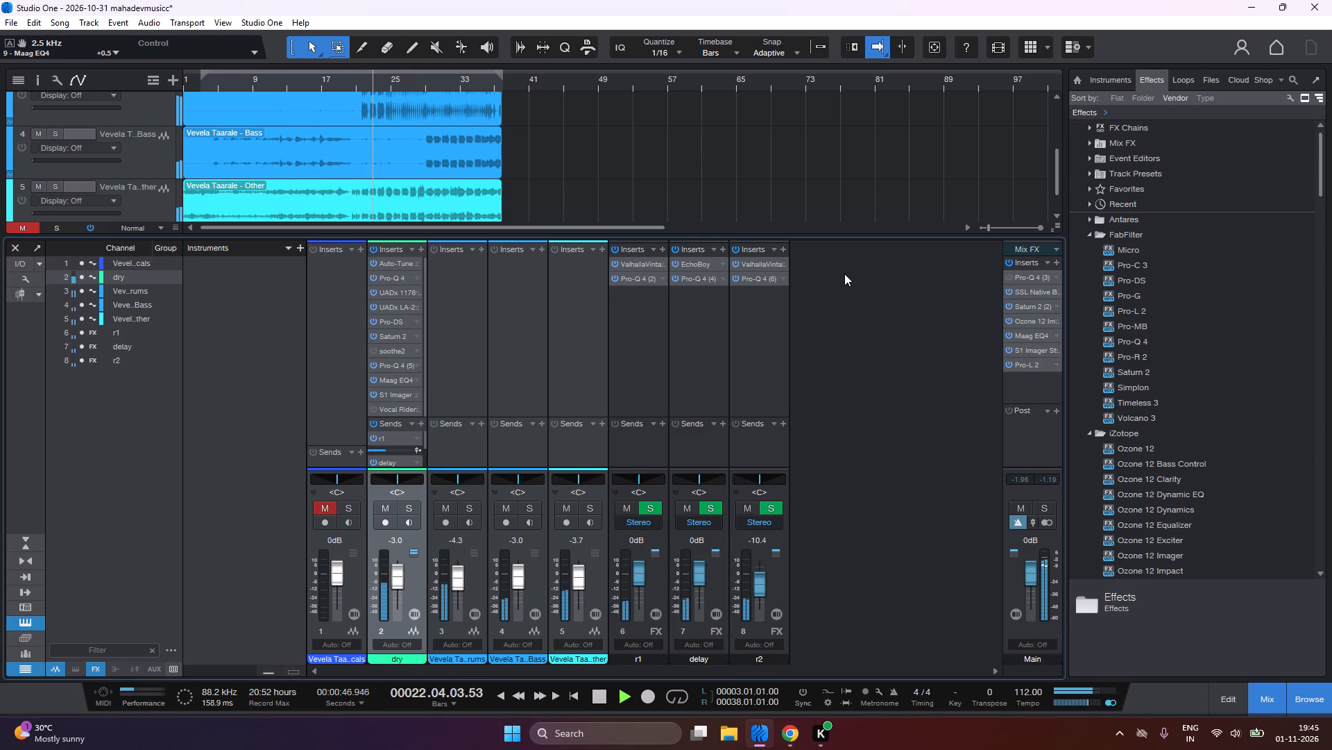
scroll(844, 274, down, 2)
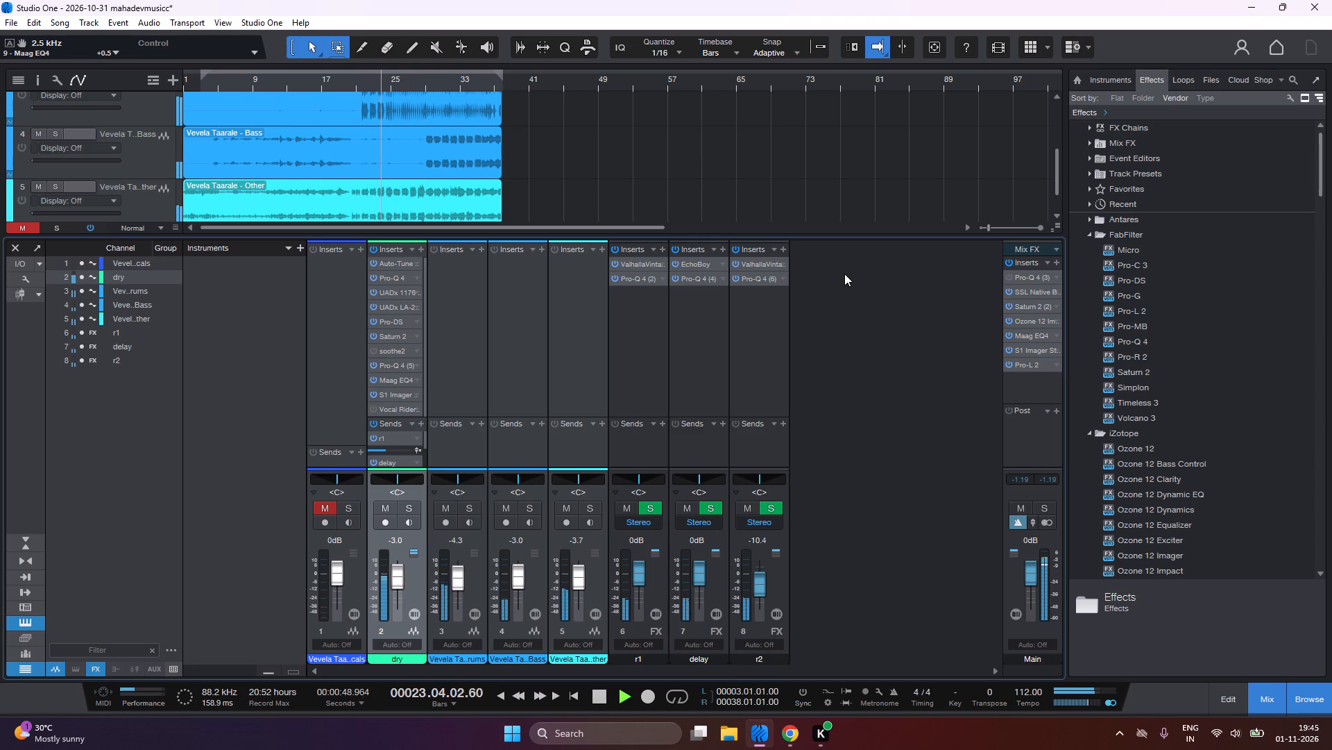
scroll(844, 274, down, 2)
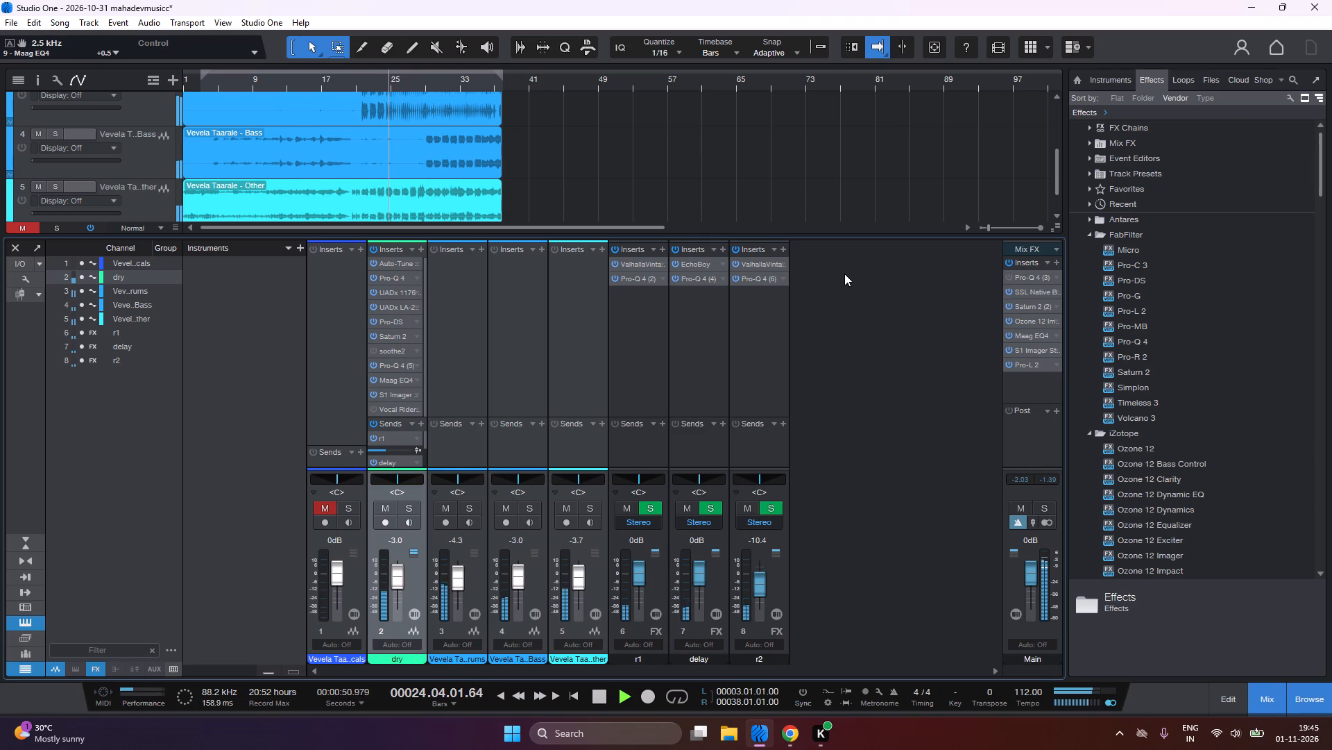
scroll(844, 274, down, 1)
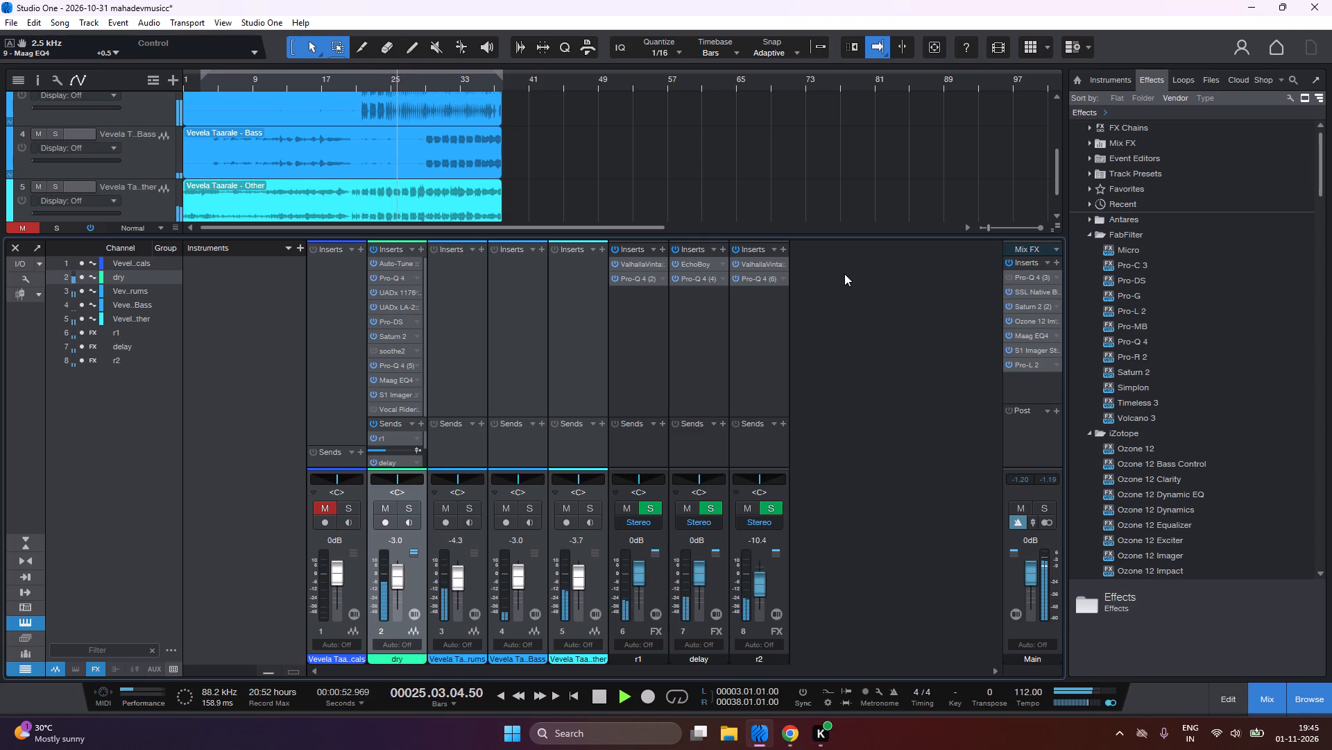
Replay from the loop start, set the S1 Imager's Width on the dry channel to about 0.86 by ear, and close its window.
key(1)
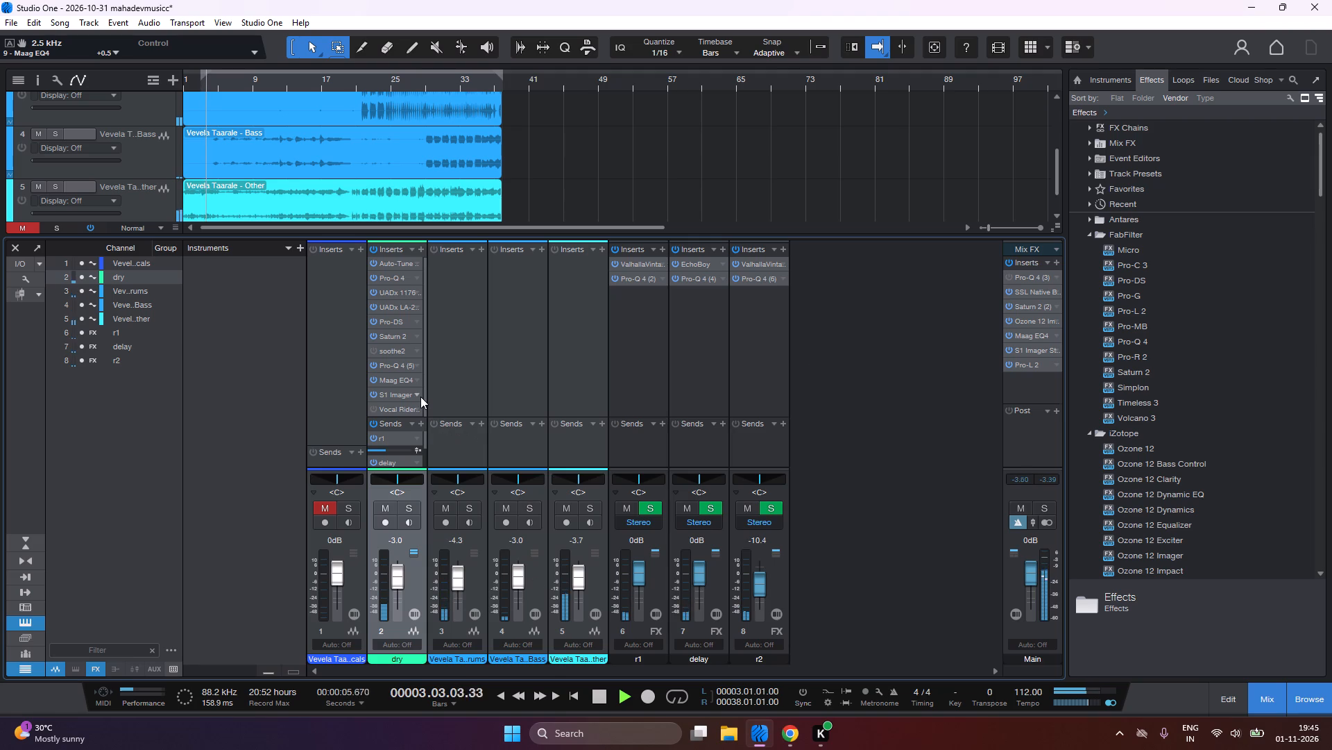
click(420, 397)
click(434, 406)
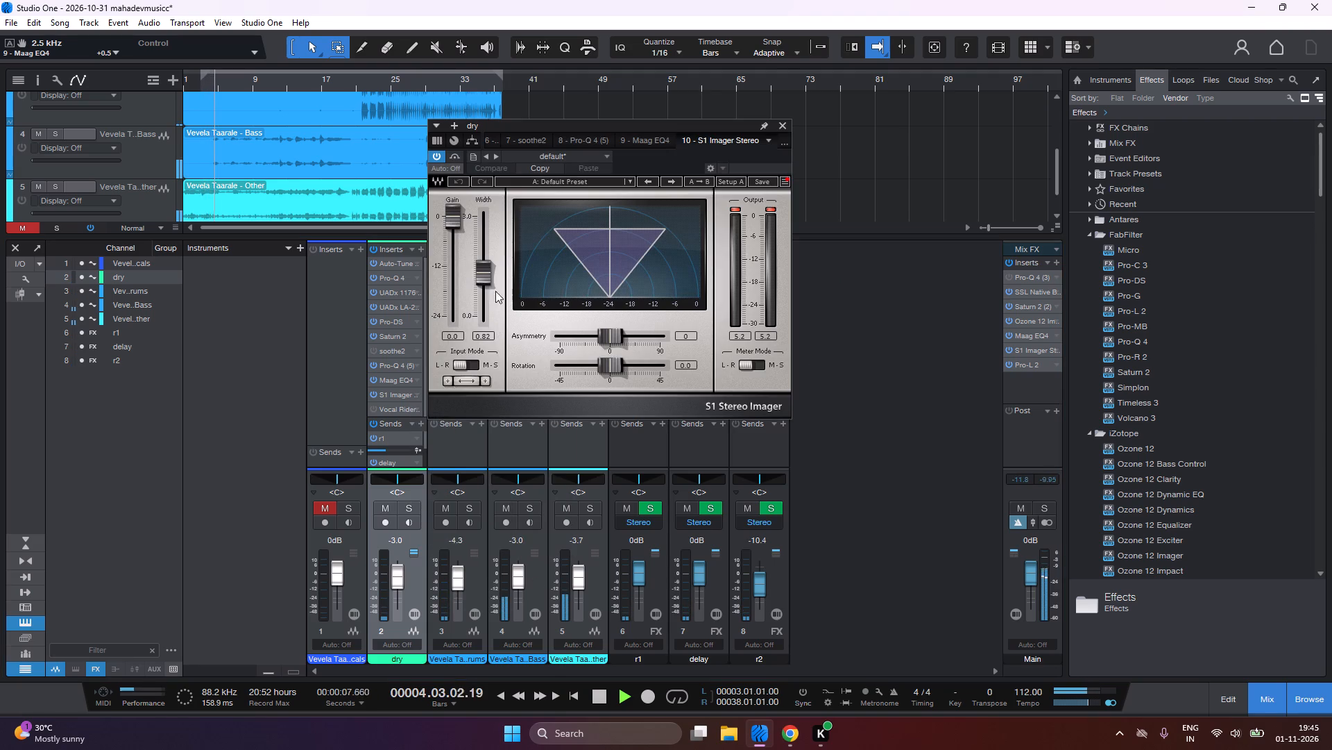
drag(484, 275, 486, 303)
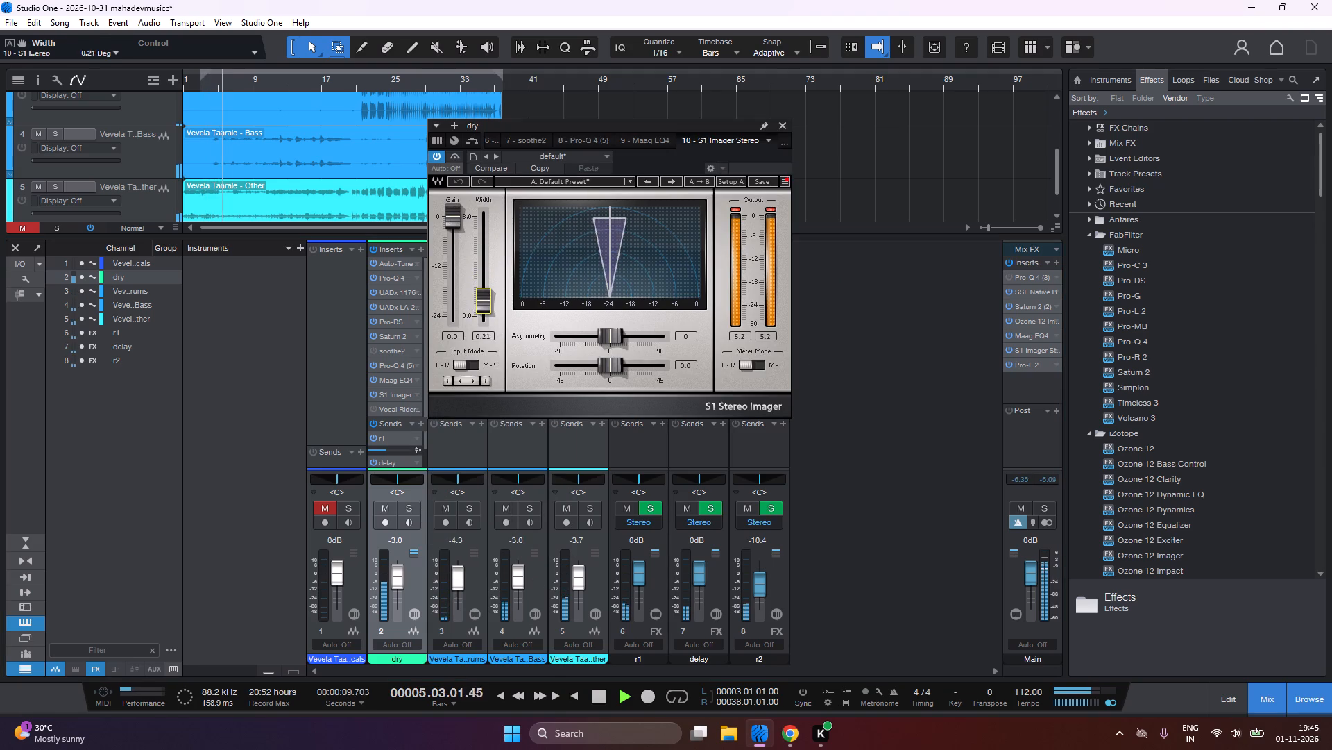
drag(486, 303, 490, 283)
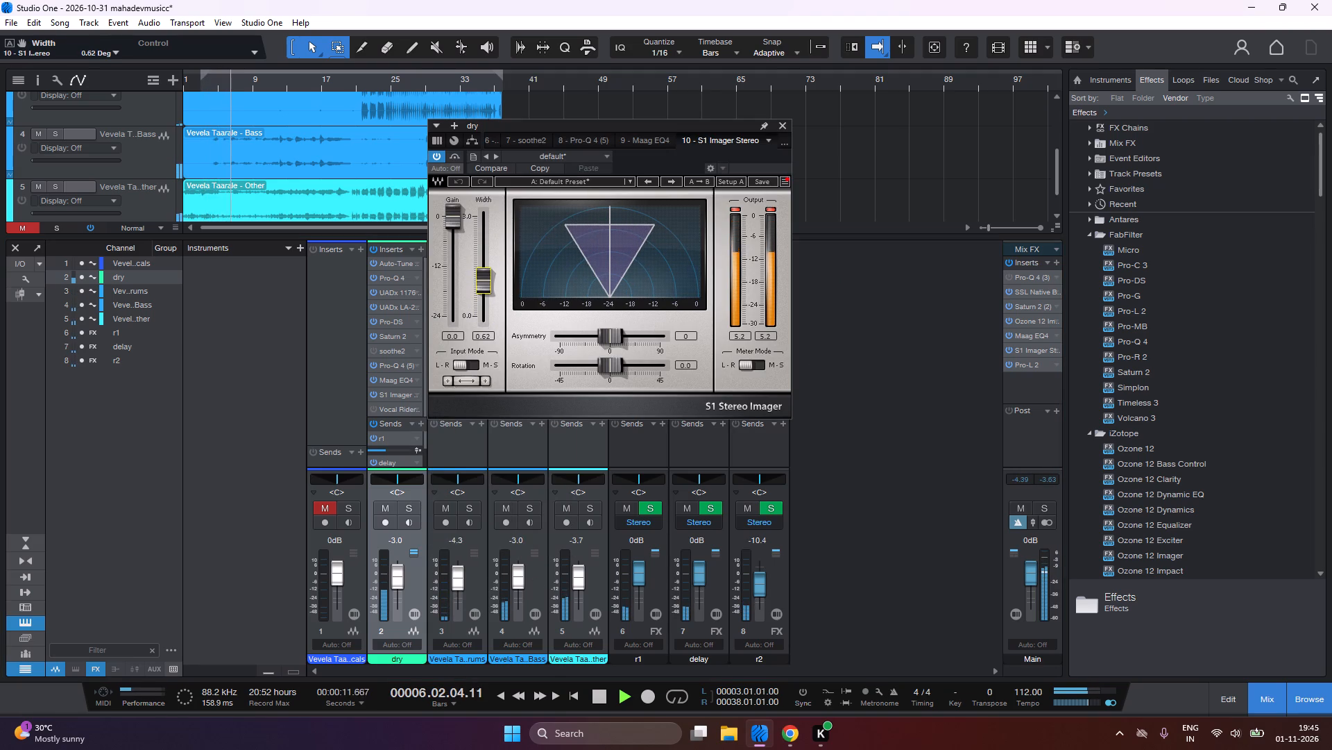
drag(490, 283, 493, 305)
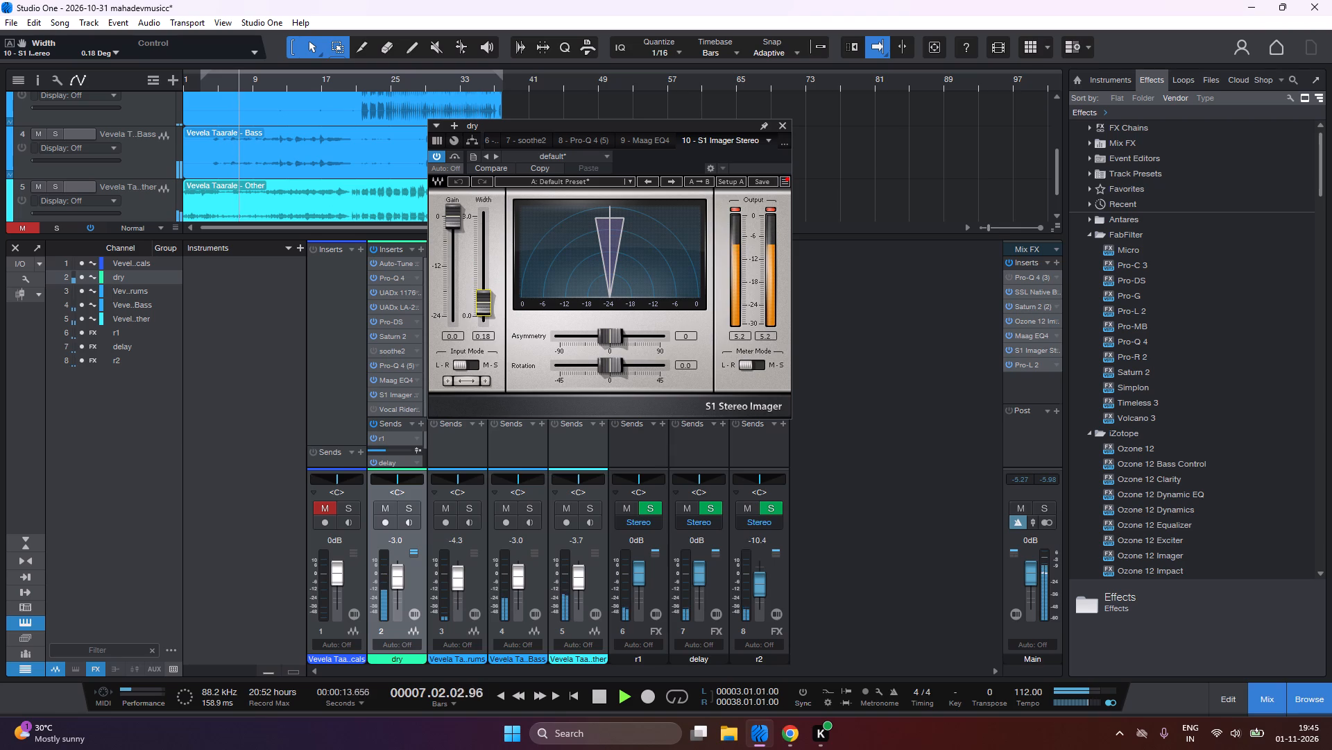
drag(493, 305, 493, 314)
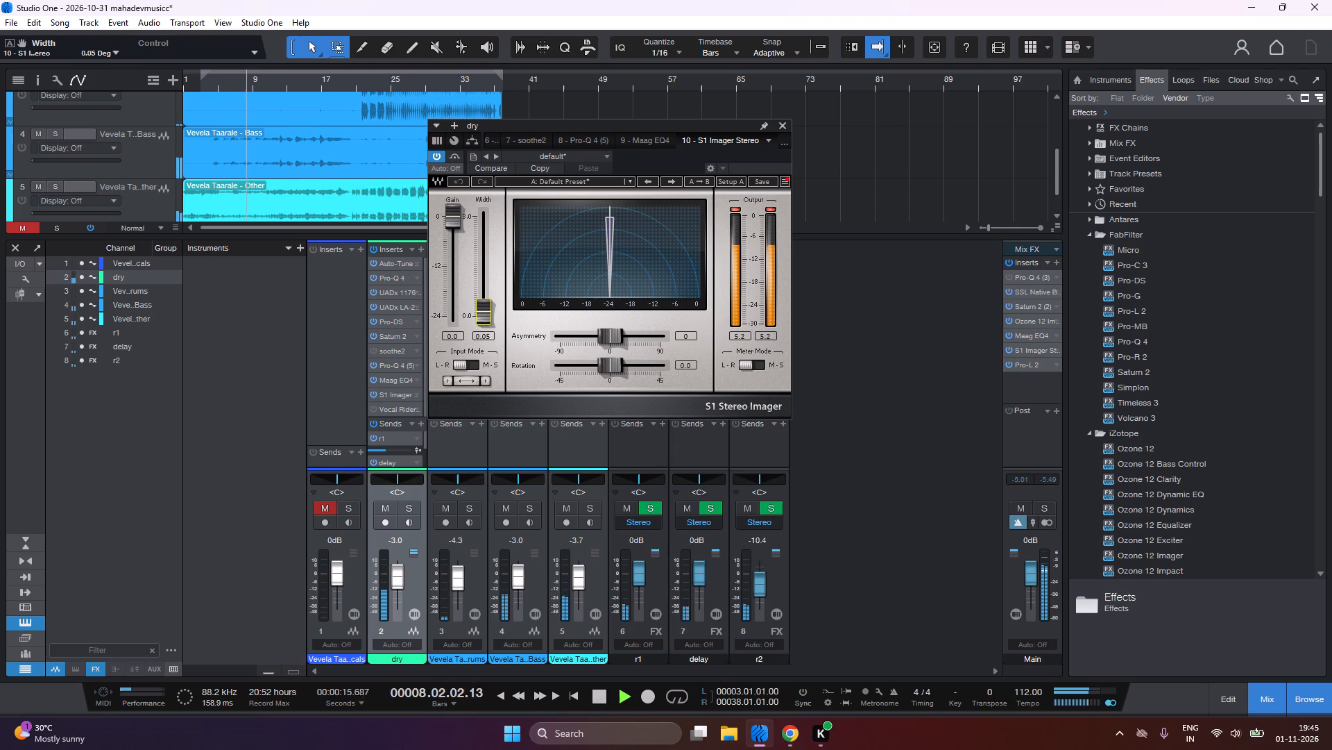
drag(493, 314, 492, 252)
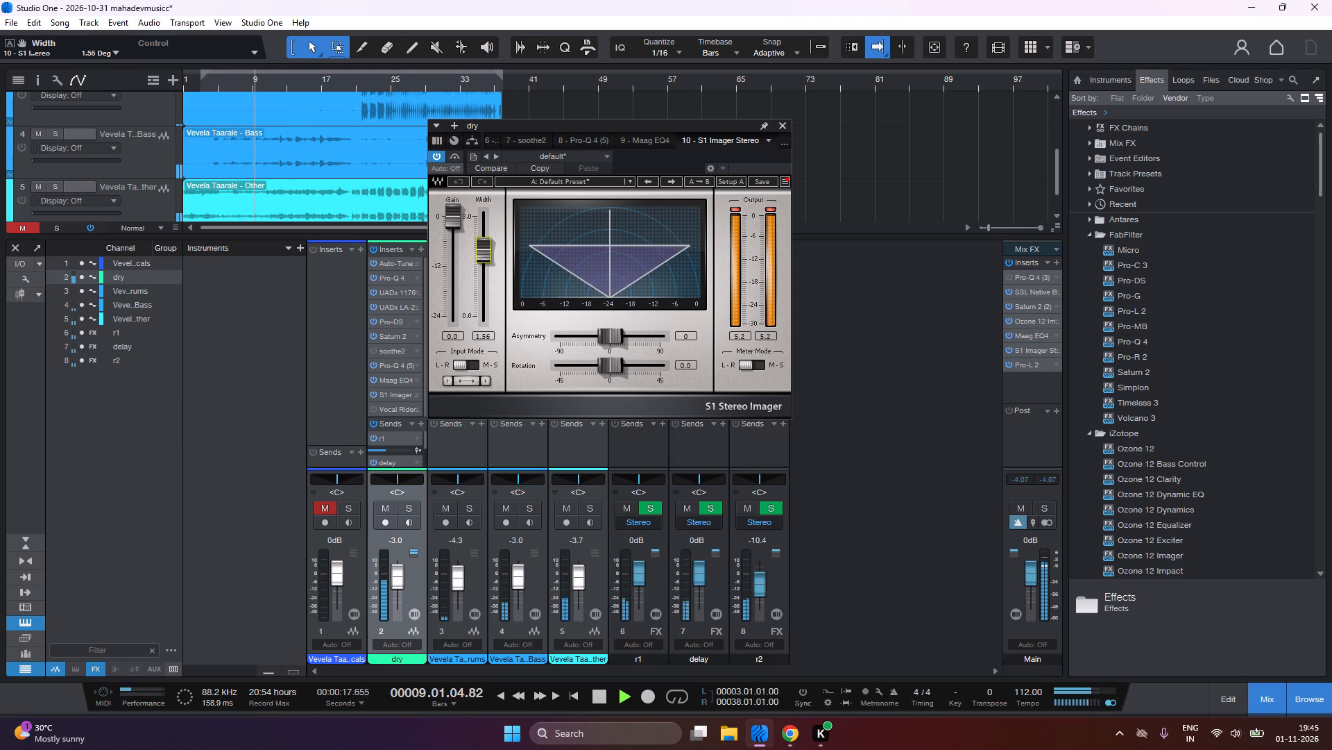
drag(492, 252, 493, 278)
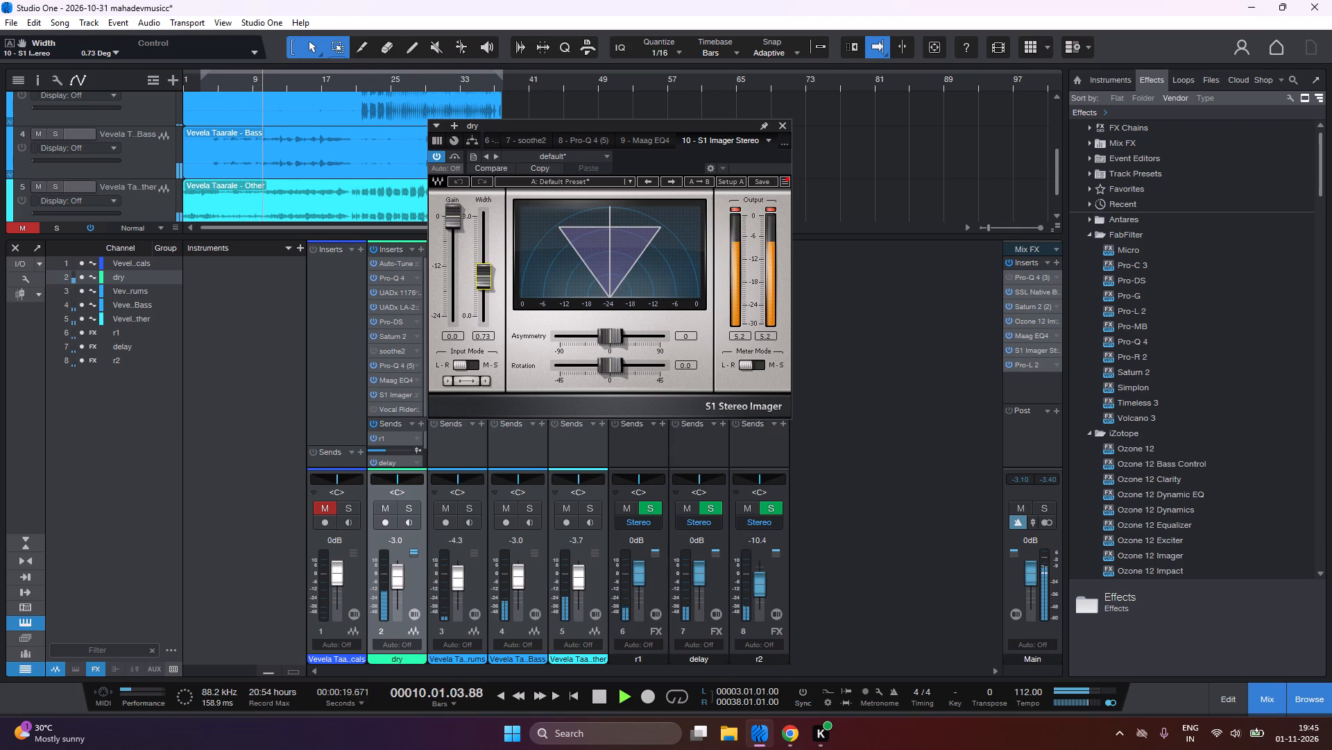
drag(493, 278, 493, 281)
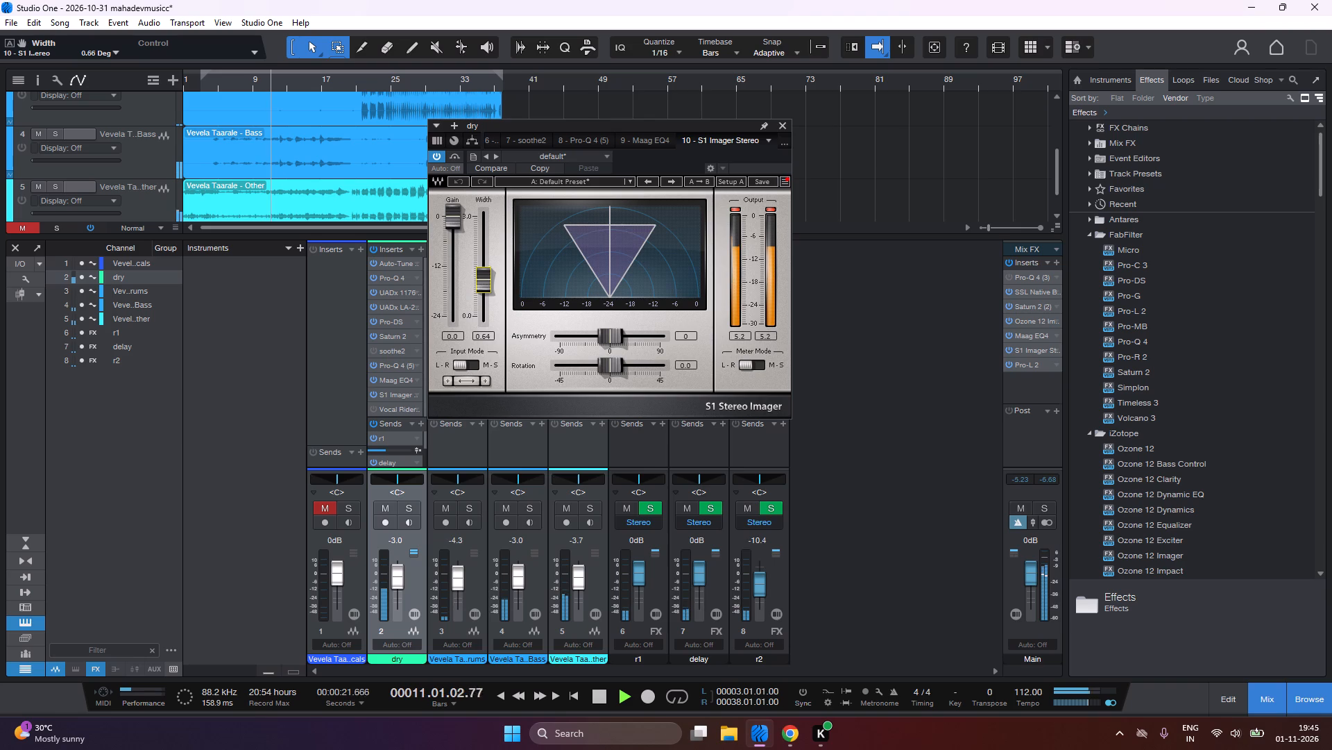
drag(493, 281, 494, 274)
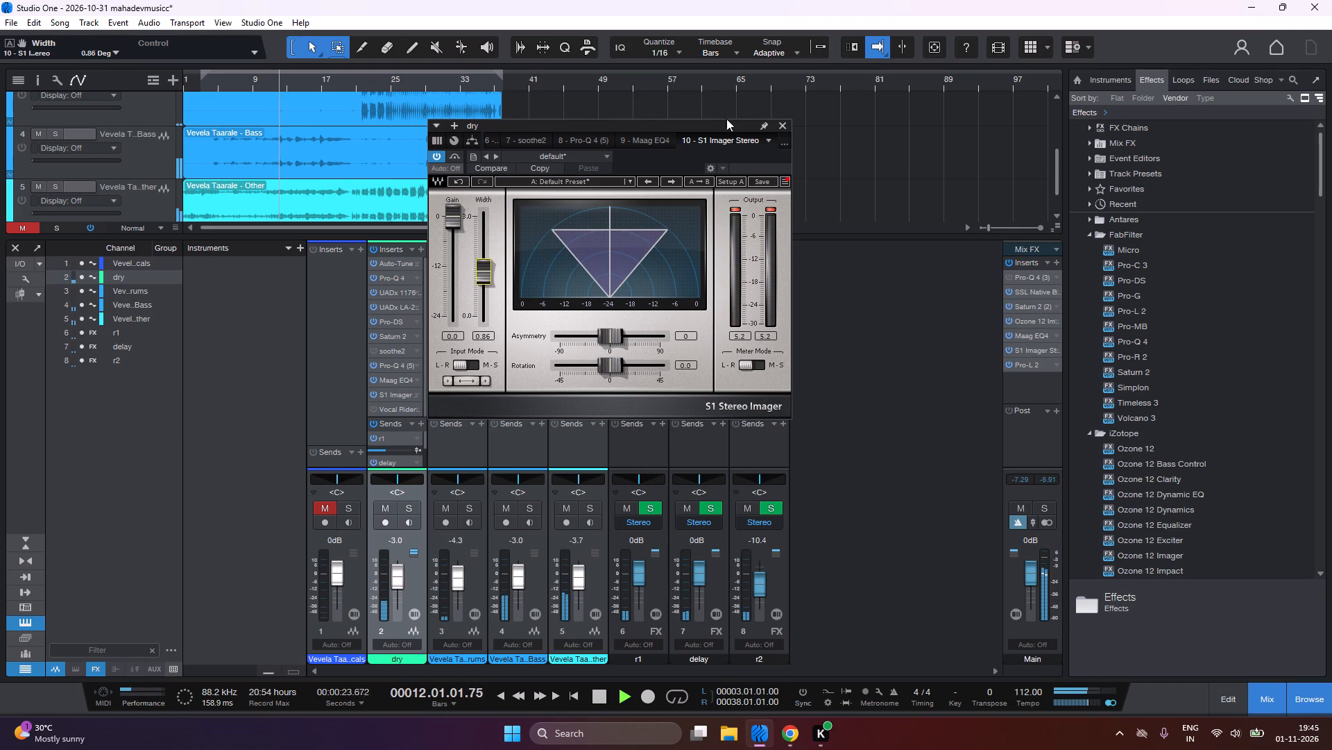
click(778, 125)
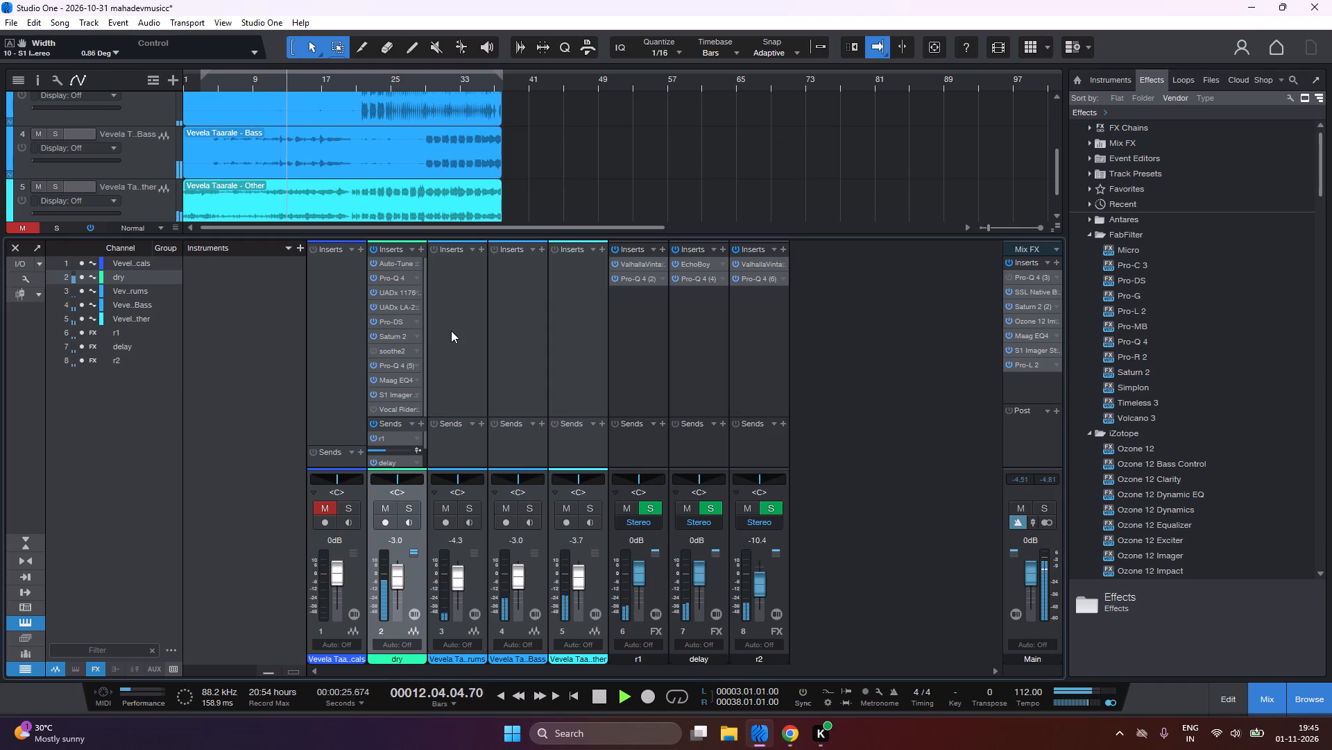
Examine the Saturn 2 settings on the dry channel during playback and close its window.
click(420, 339)
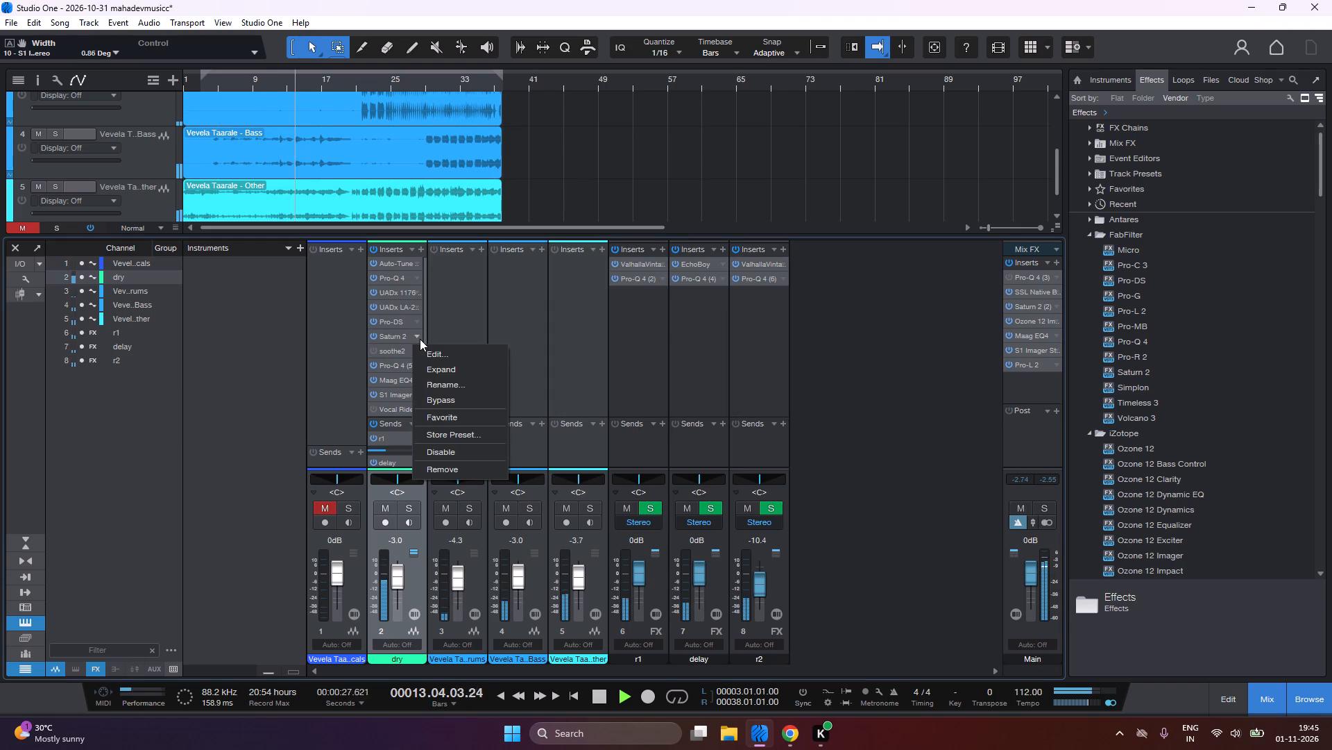
click(432, 353)
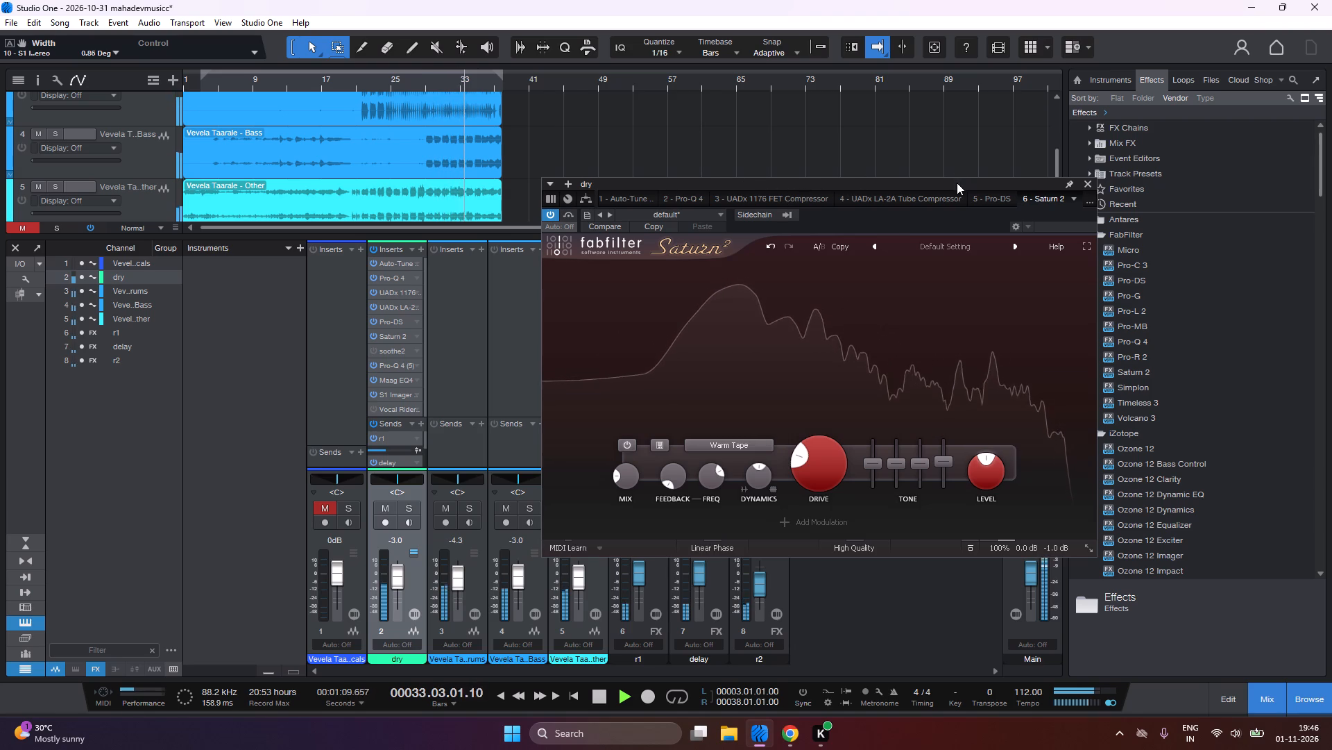
drag(956, 182, 920, 185)
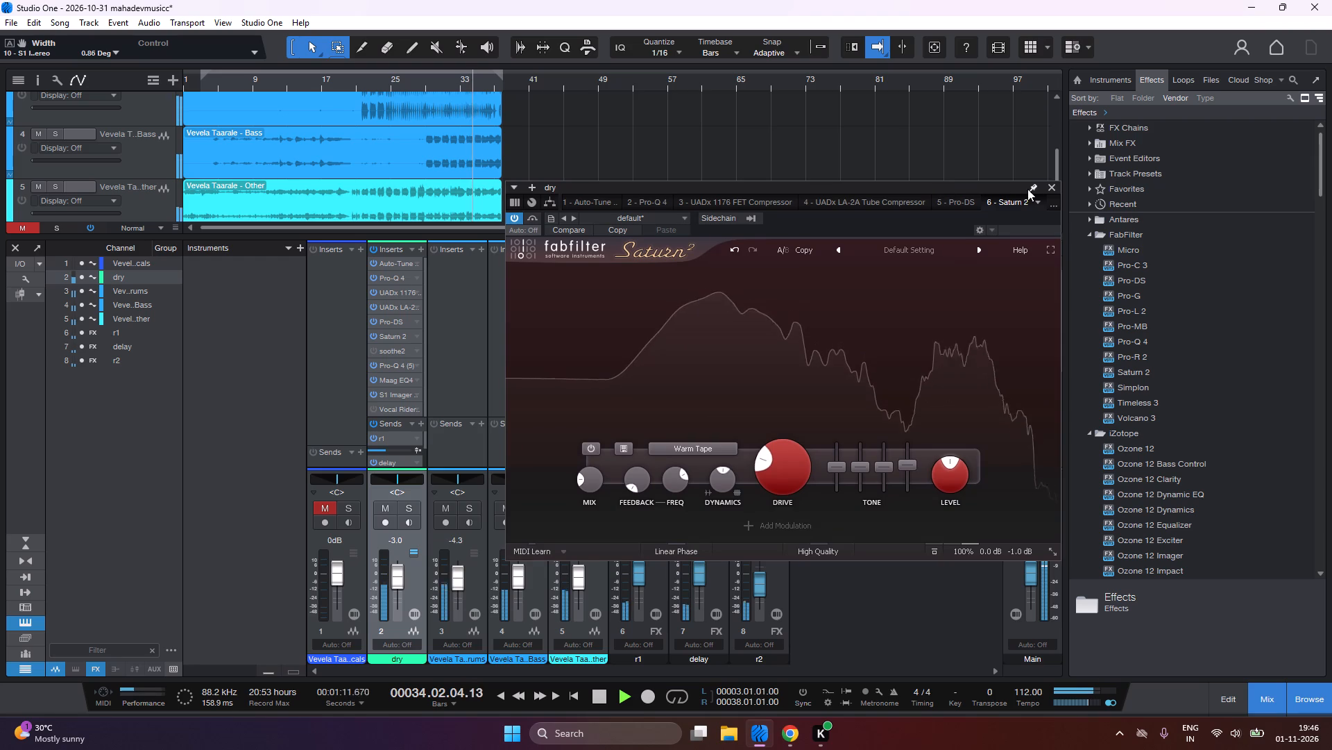
click(1046, 188)
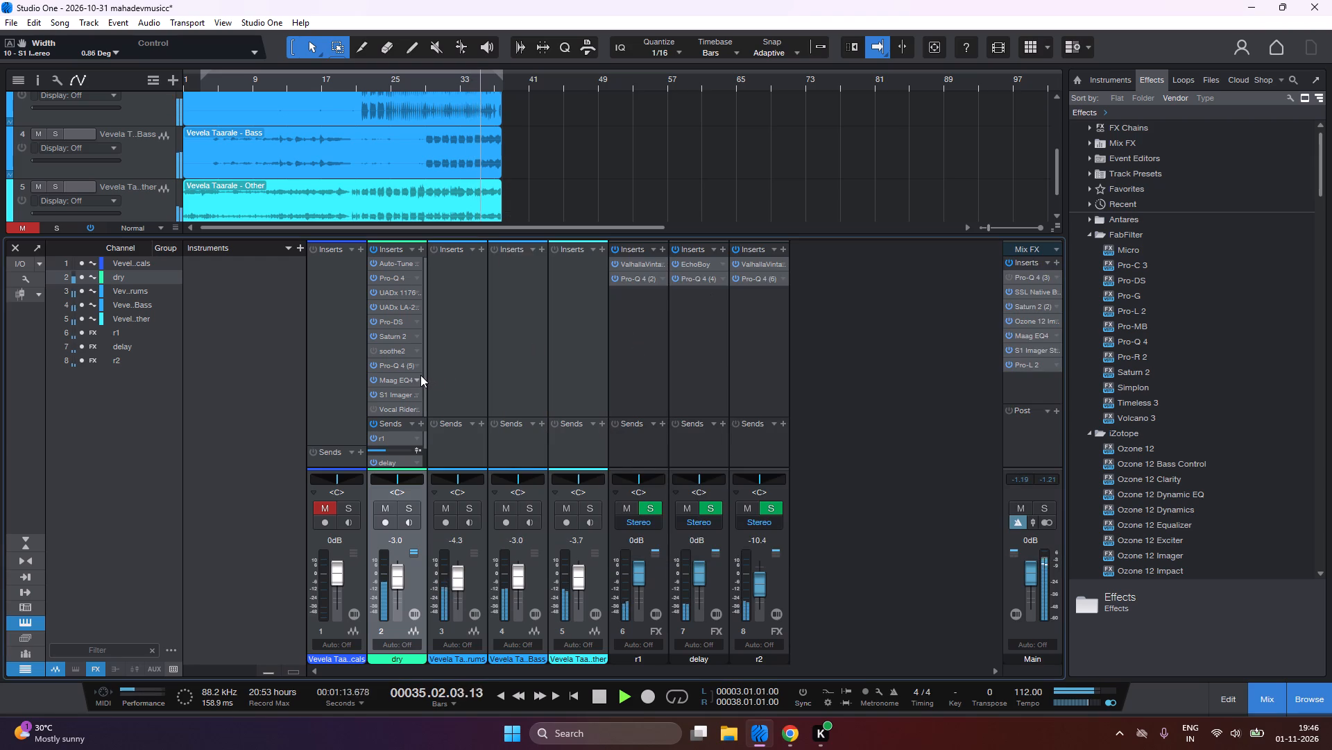
Set the dry channel's Maag EQ4 160 Hz and 2.5 kHz bands to -2.0, replay from the loop start, and close the plugin.
drag(416, 382, 430, 392)
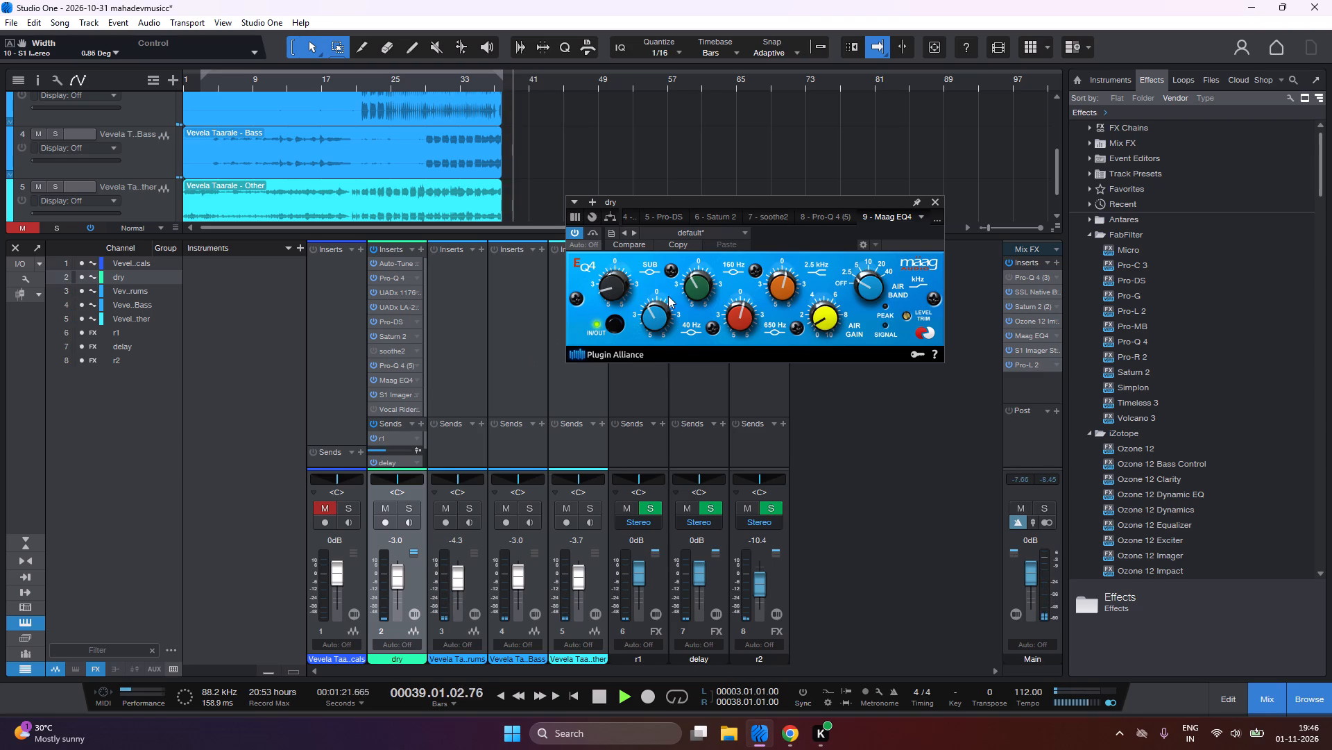
click(697, 290)
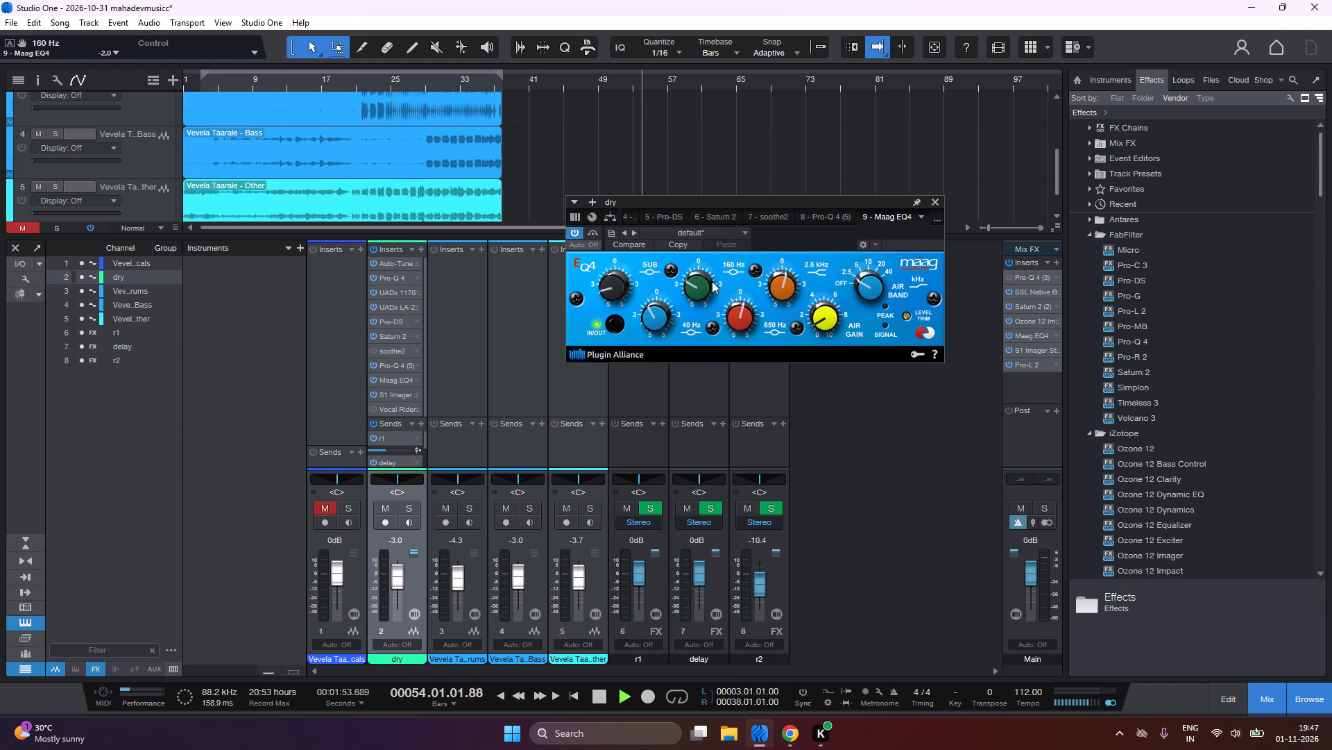
drag(780, 279, 778, 302)
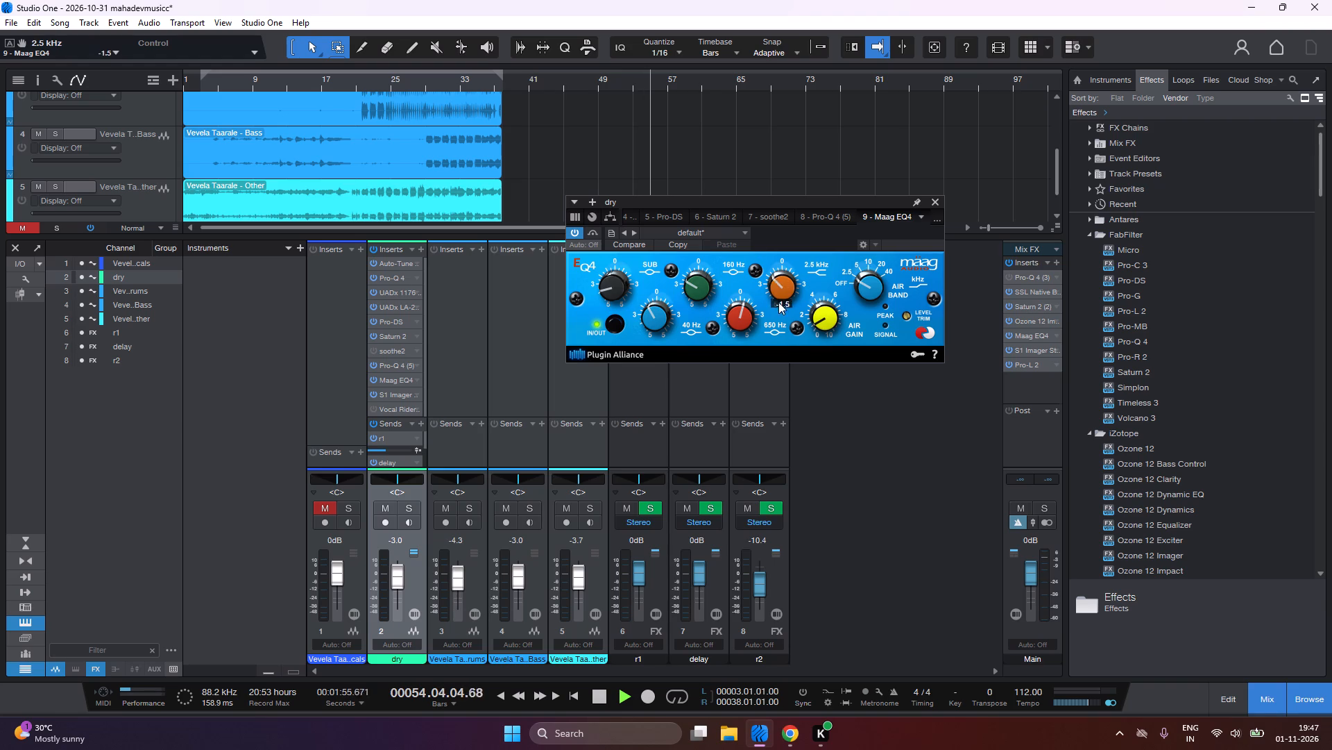
drag(778, 302, 777, 303)
key(1)
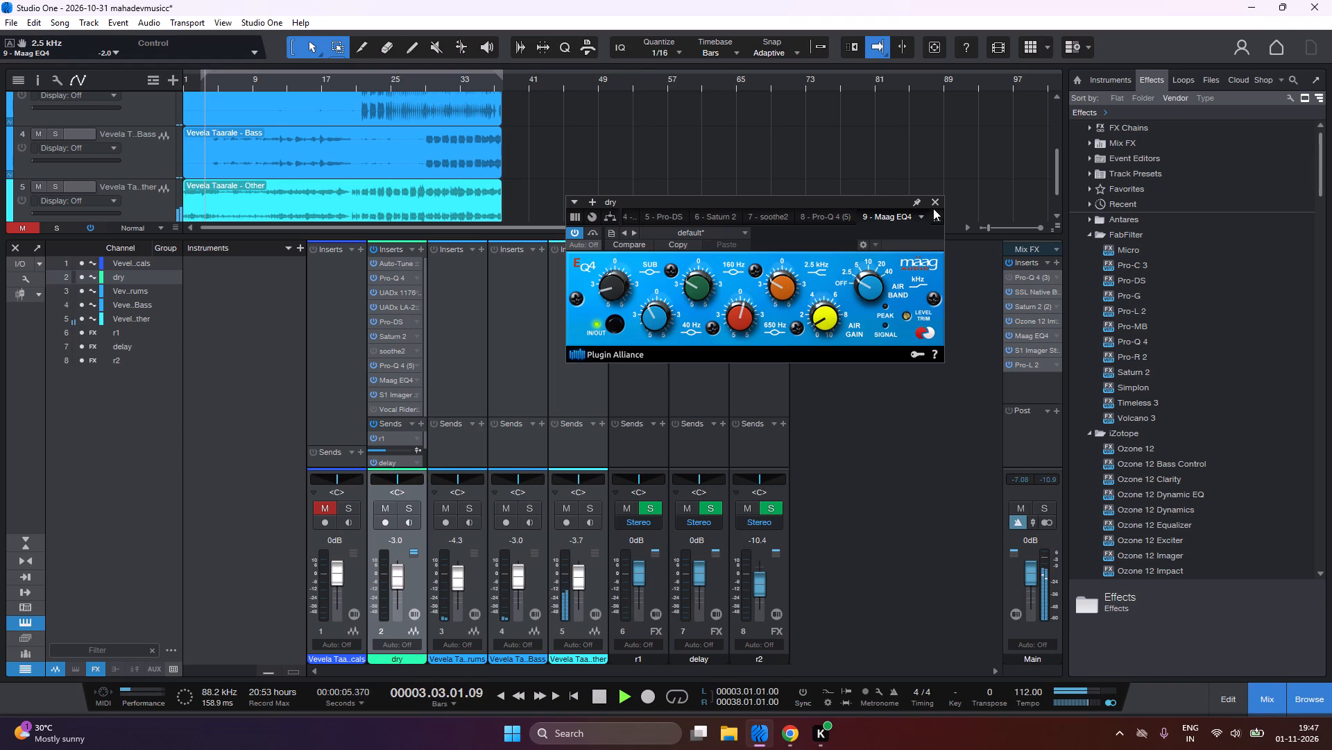
click(932, 206)
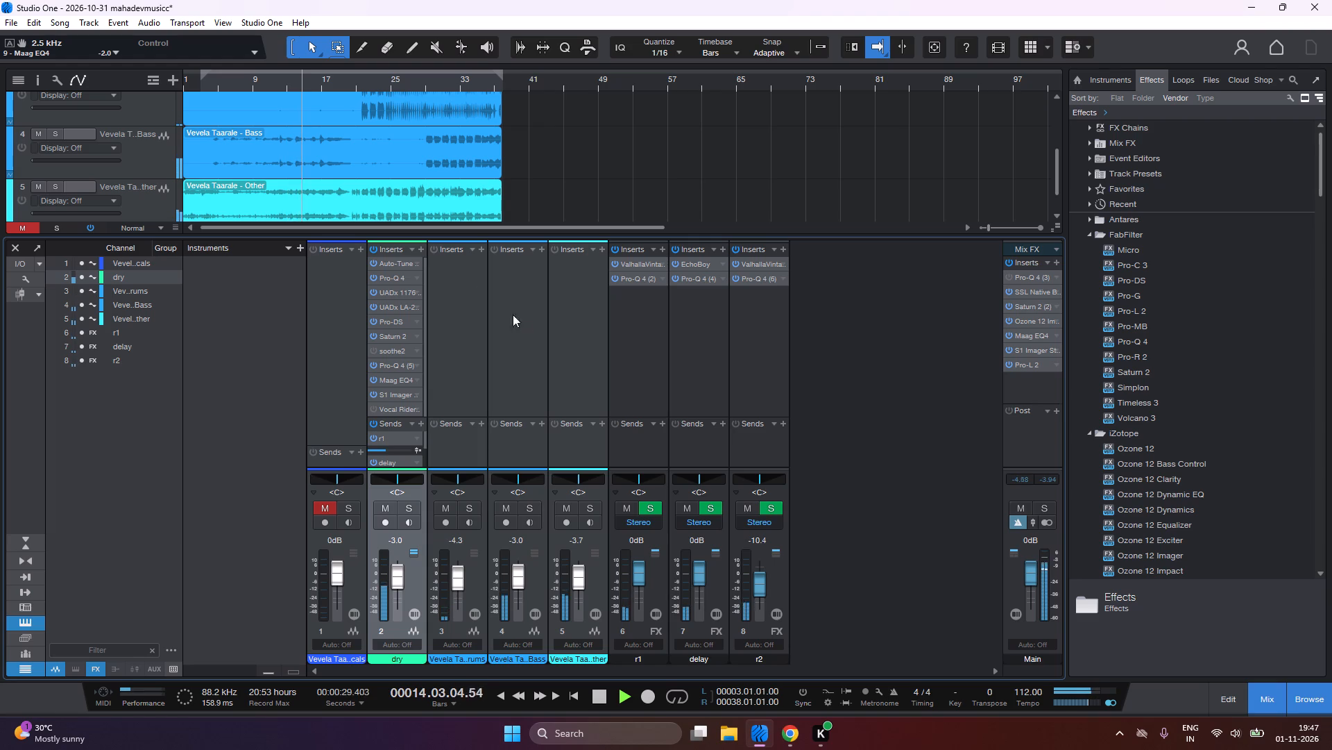
Examine the LA-2A's compression on the dry channel during playback, replay from the loop start, and close its window.
click(418, 304)
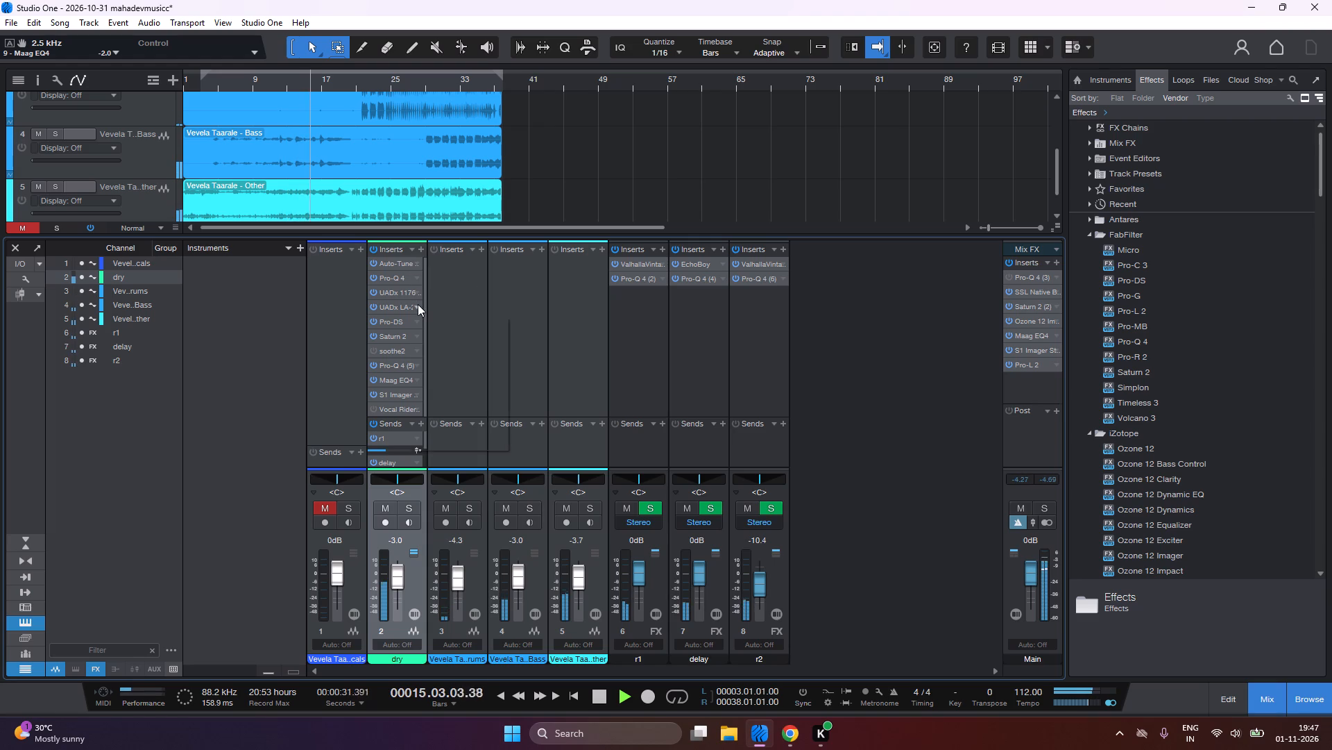
click(422, 317)
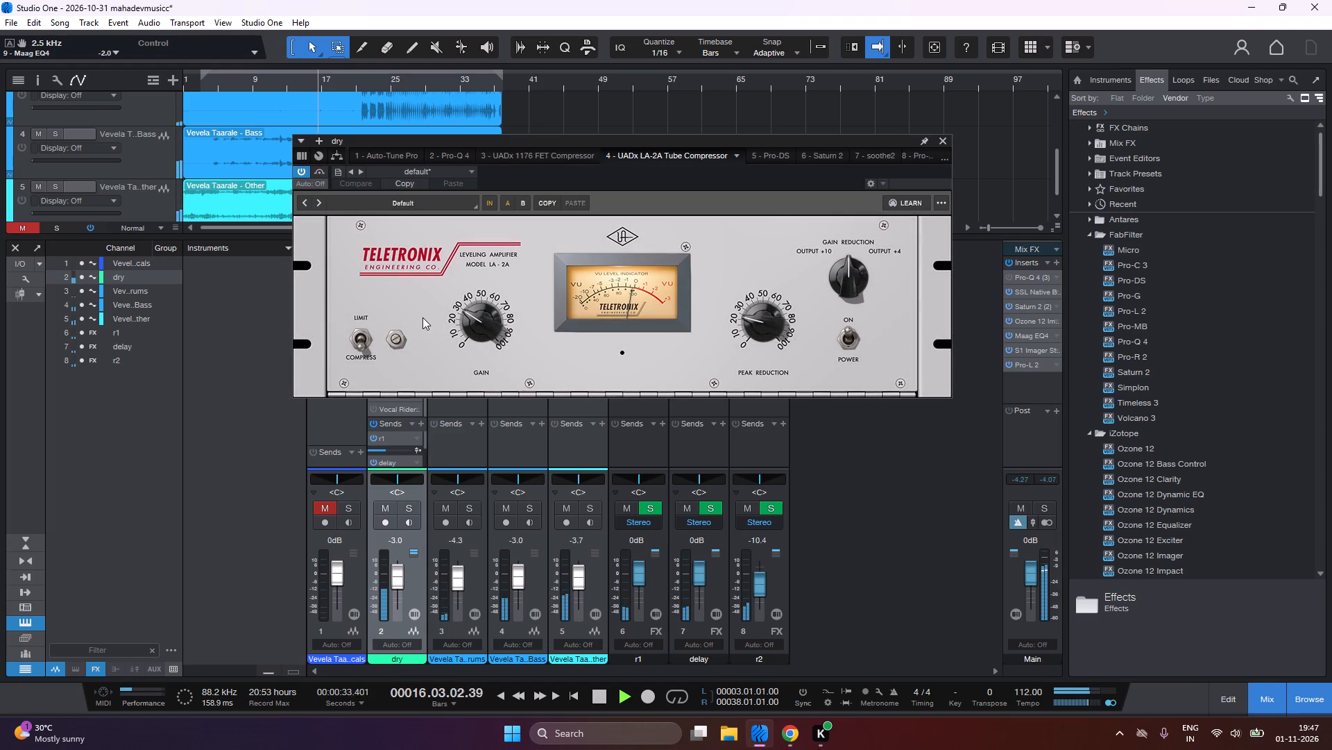
key(1)
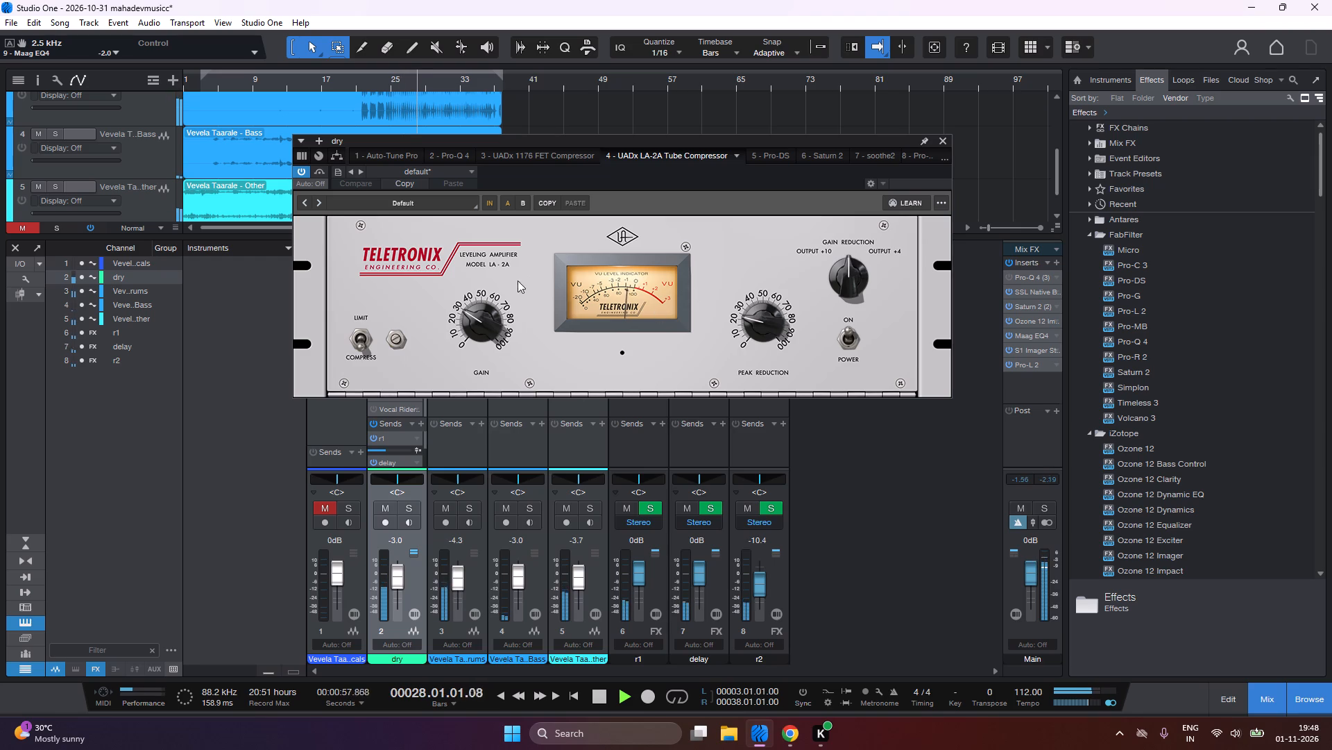
click(937, 138)
Replay from the loop start, set the dry channel's Pro-DS Threshold to about -17.8 dB by ear, and close its window.
key(1)
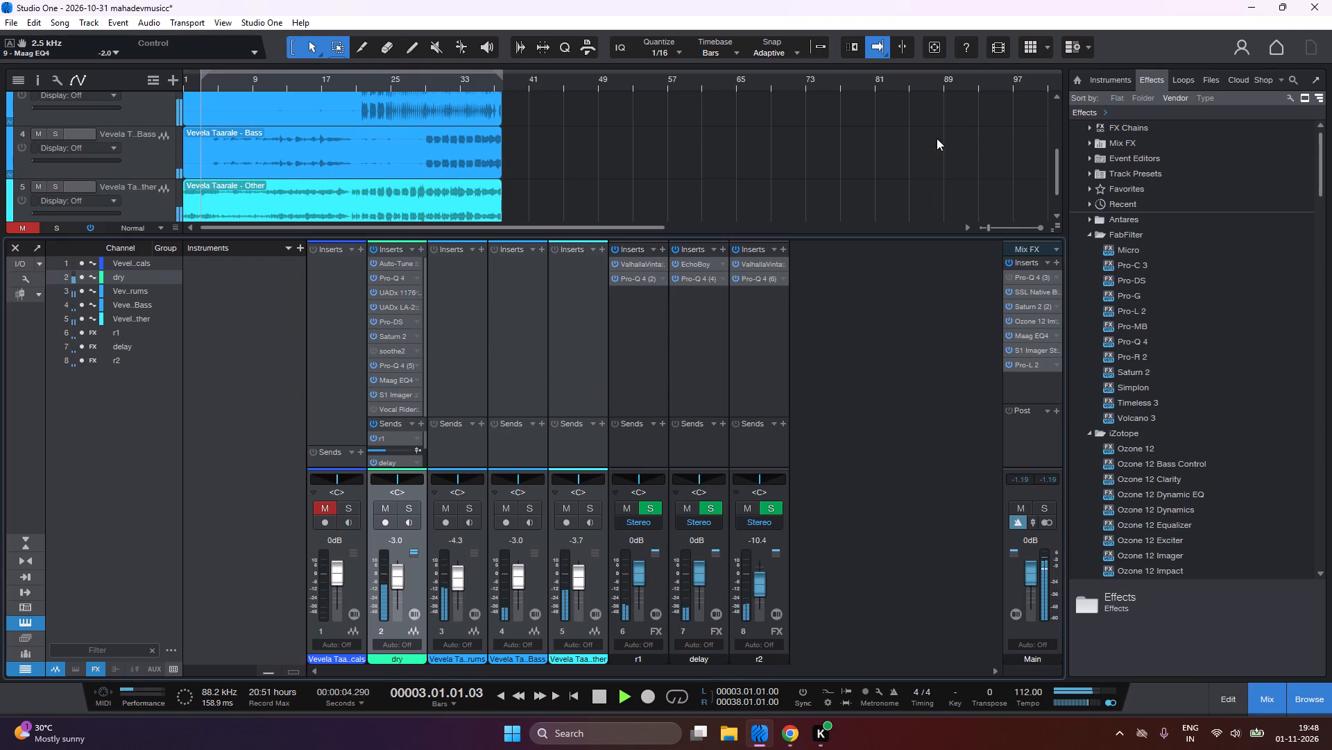
click(415, 322)
click(425, 335)
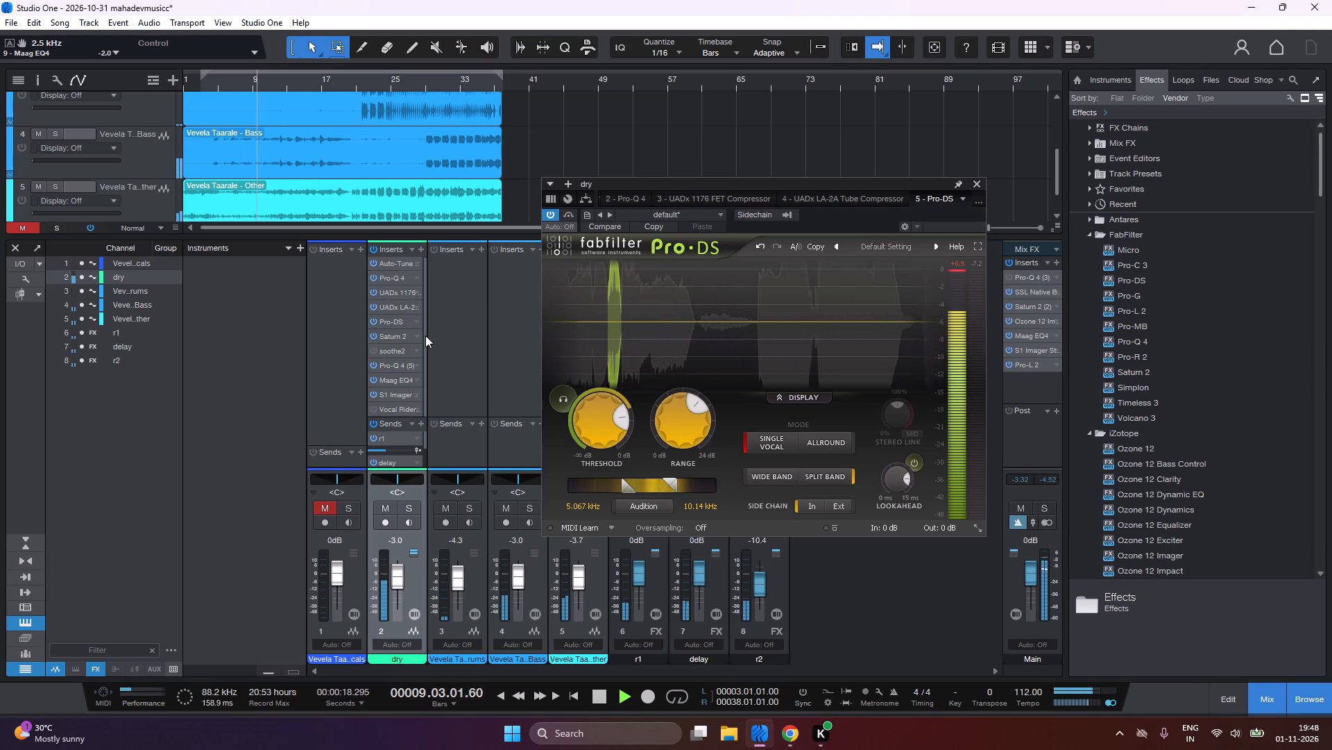
drag(606, 415, 599, 455)
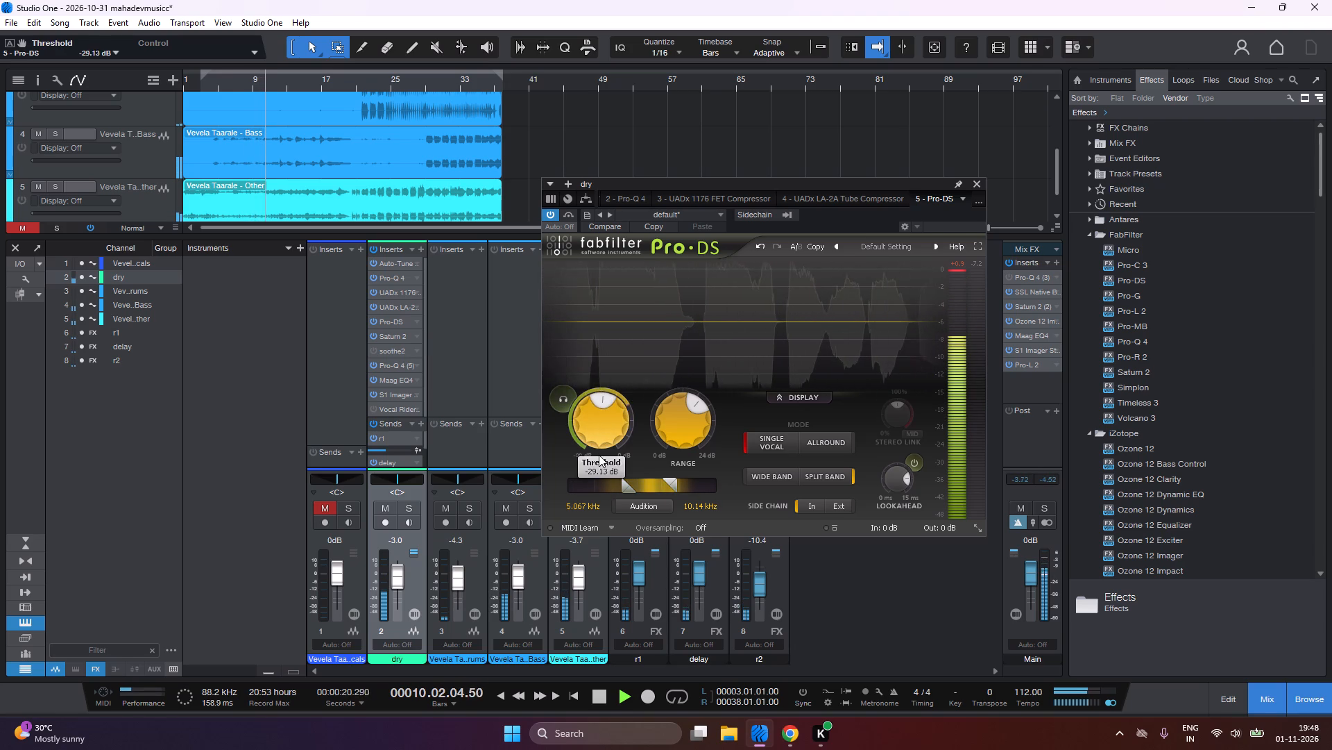
drag(599, 455, 599, 456)
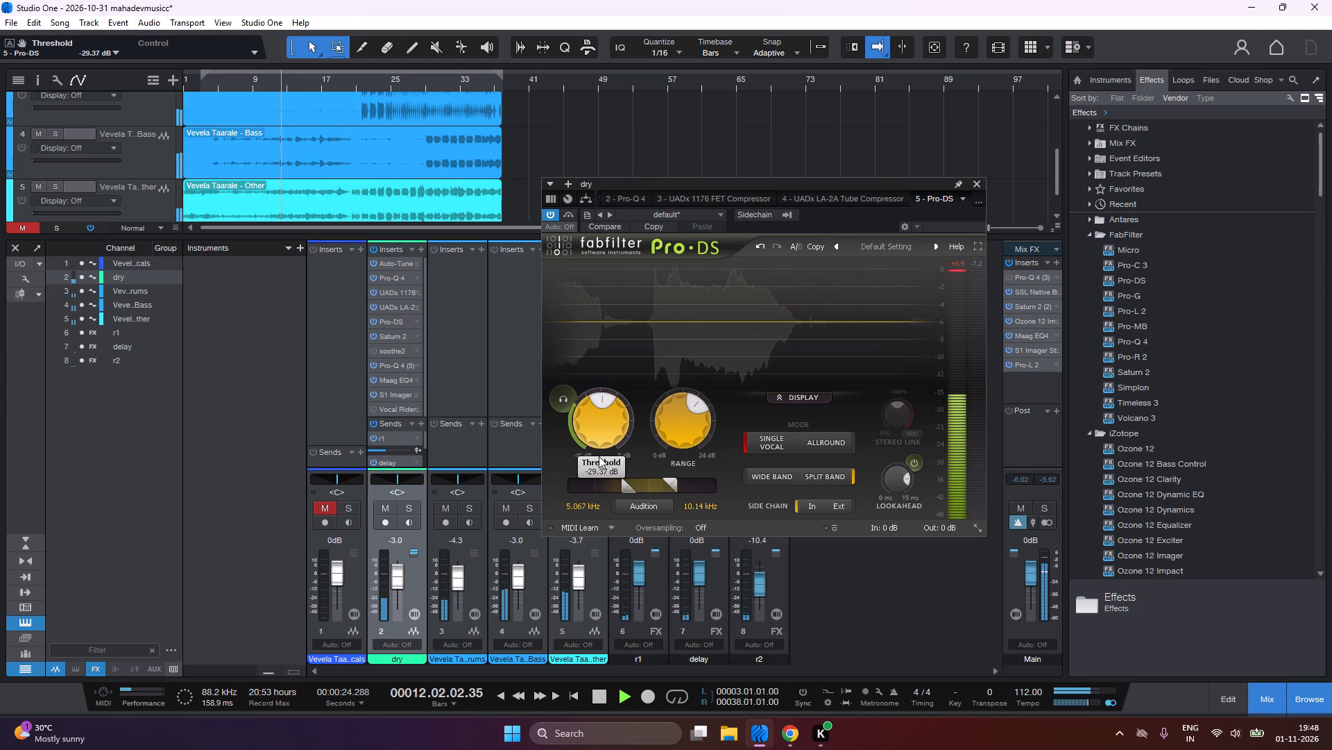
drag(599, 456, 599, 465)
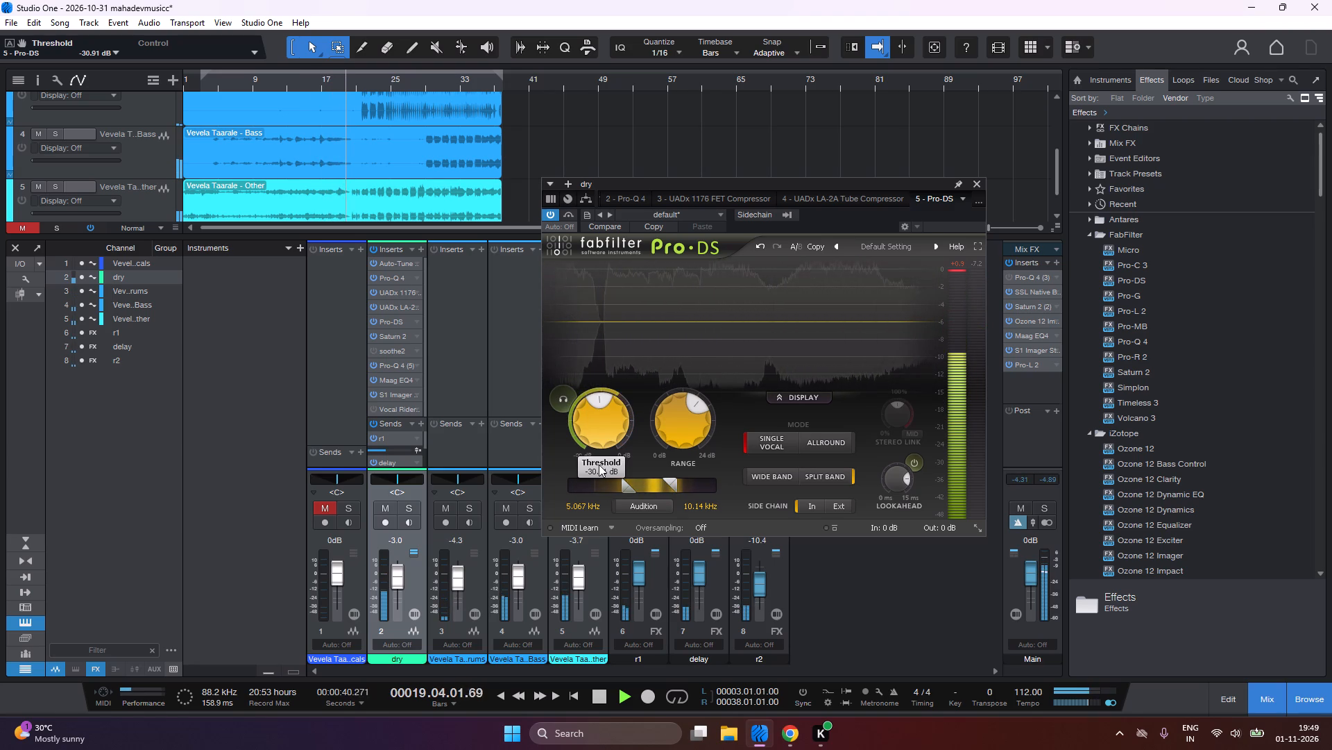
drag(599, 465, 601, 445)
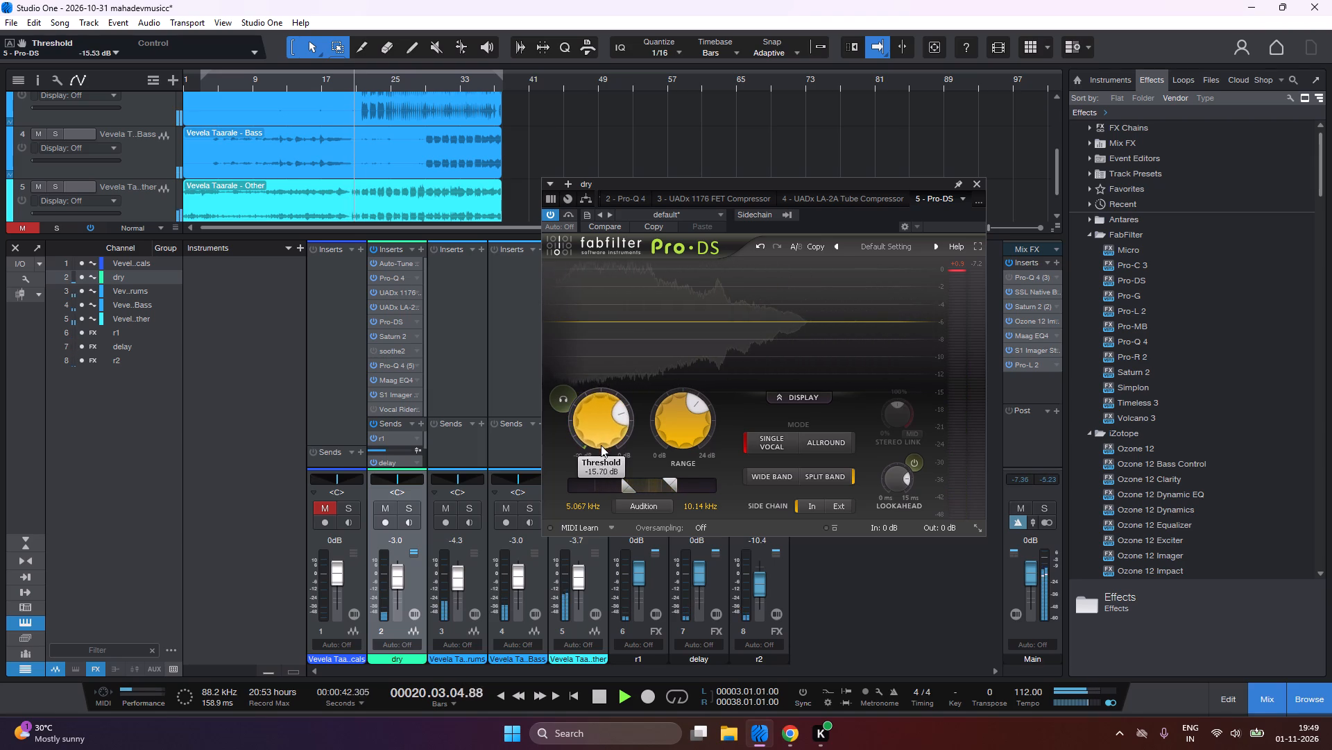
drag(601, 445, 599, 456)
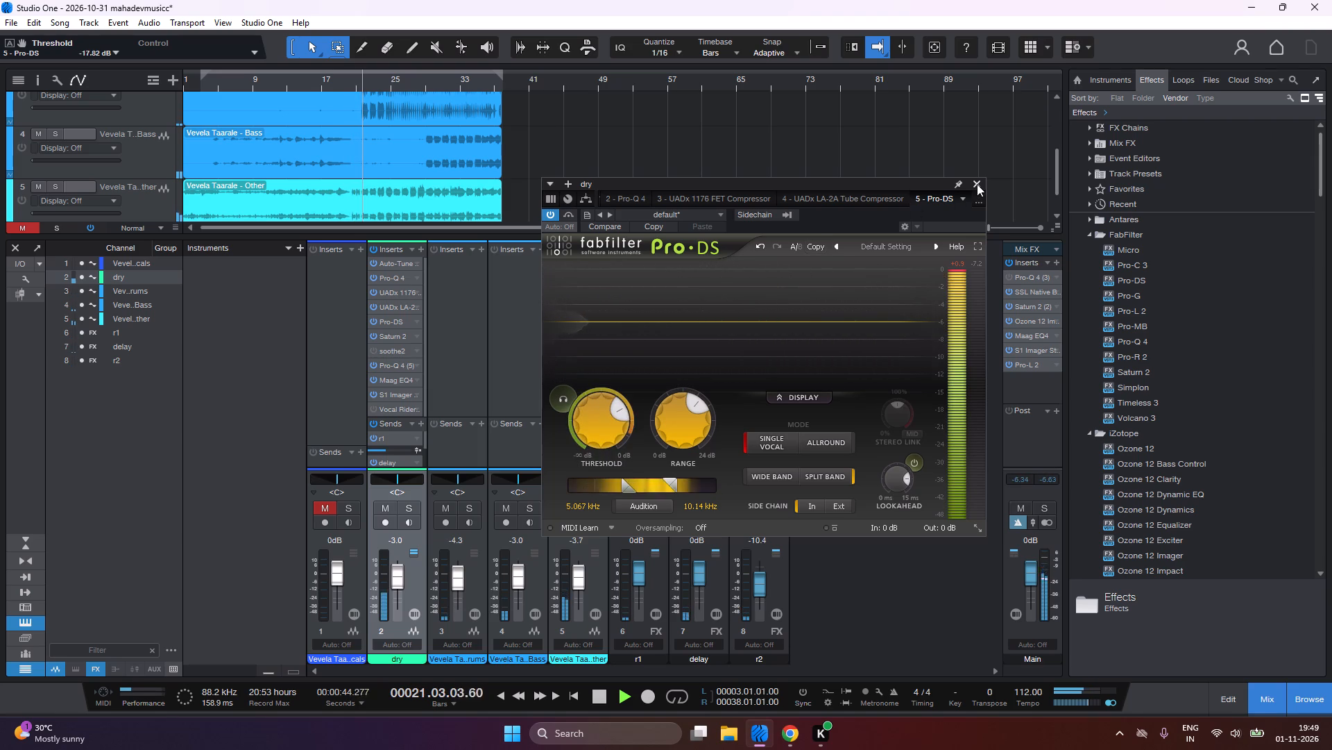
click(977, 184)
Replay from the loop start, set the low-cut frequency in the dry channel's first Pro-Q 4 to about 95 Hz, and close the plugin.
key(1)
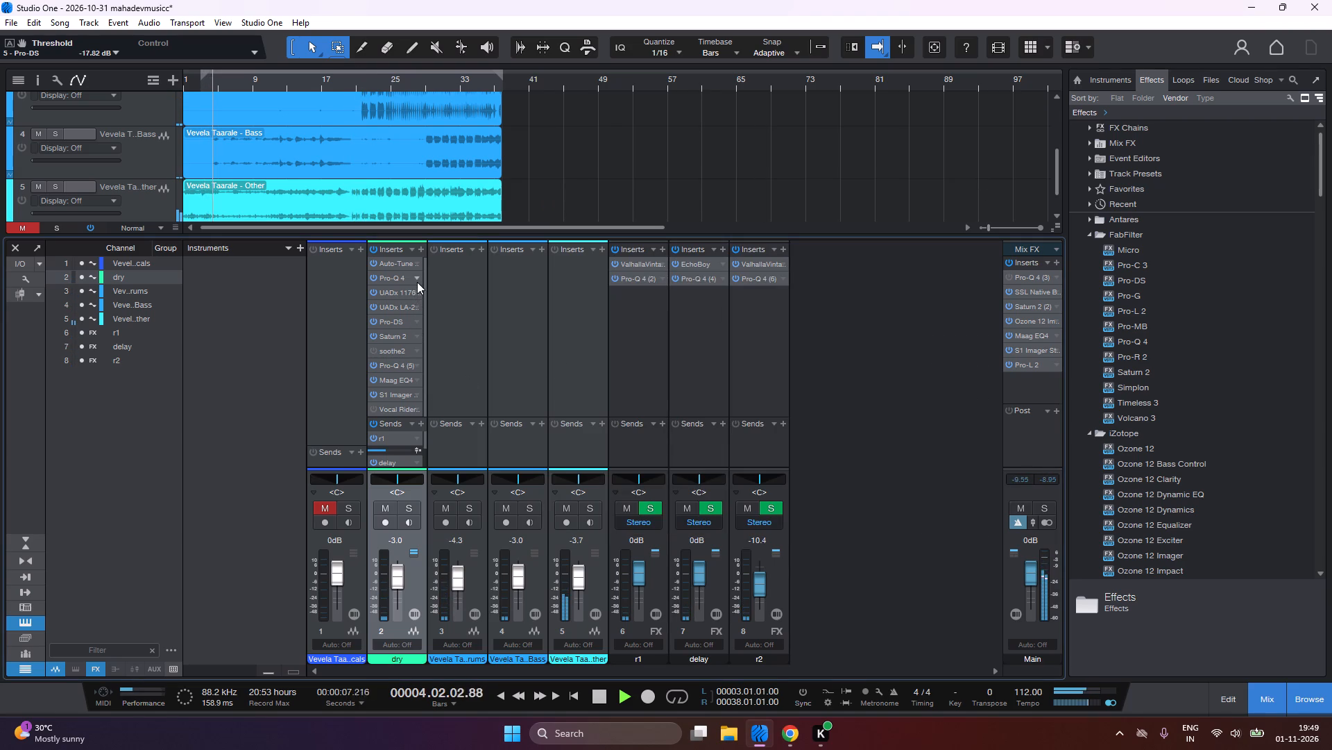
drag(417, 282, 427, 295)
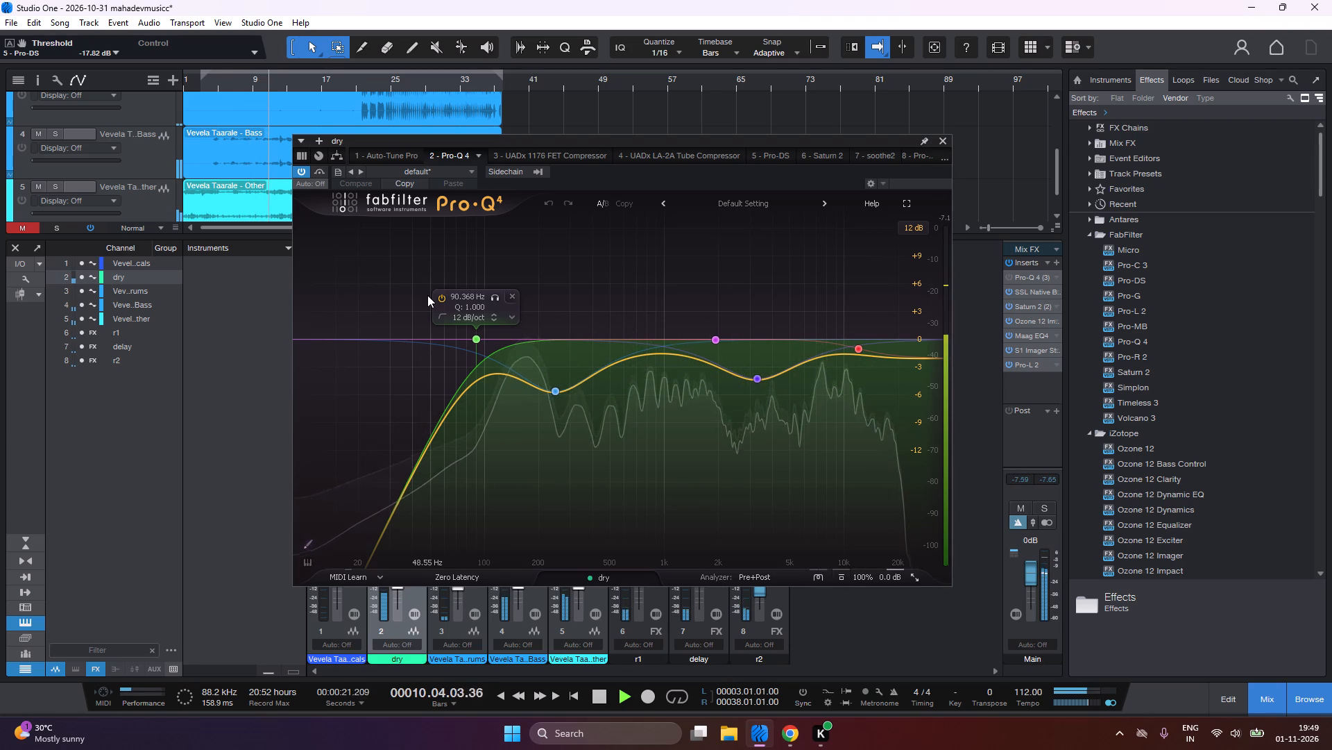
click(476, 336)
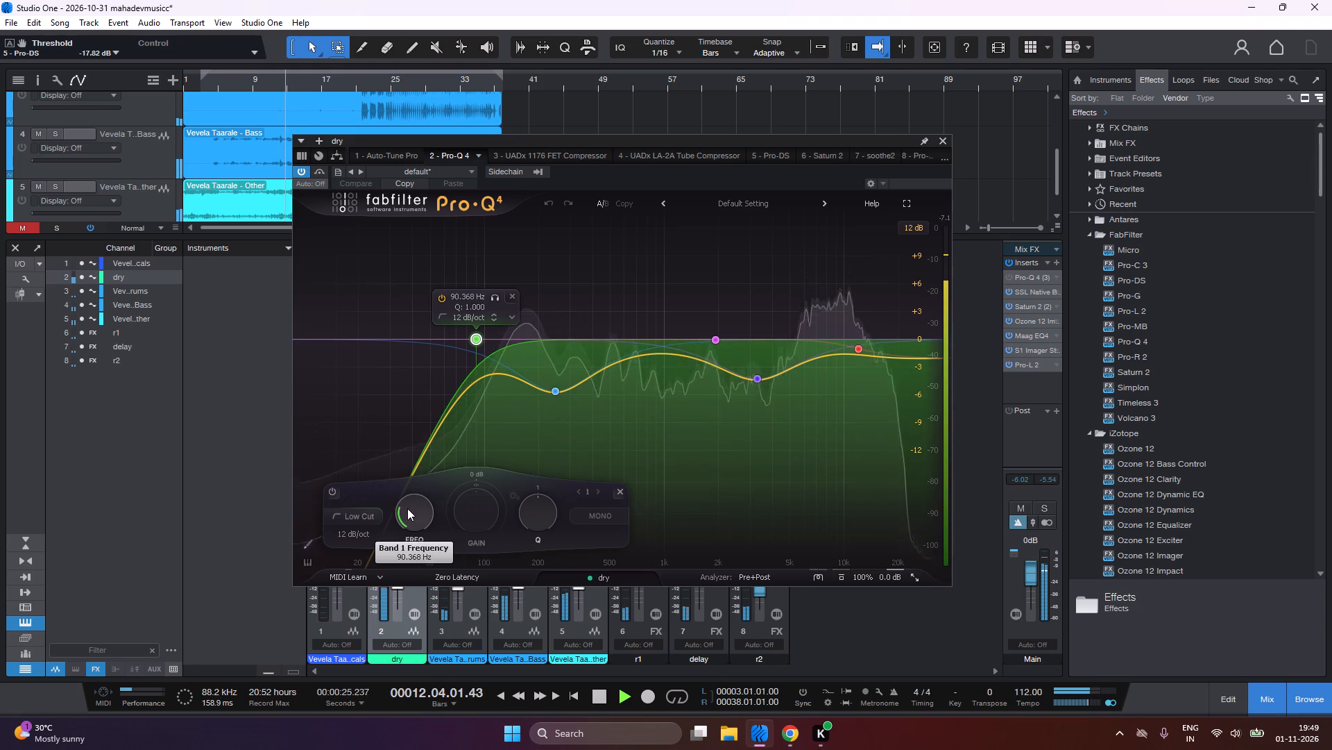
drag(409, 508, 410, 506)
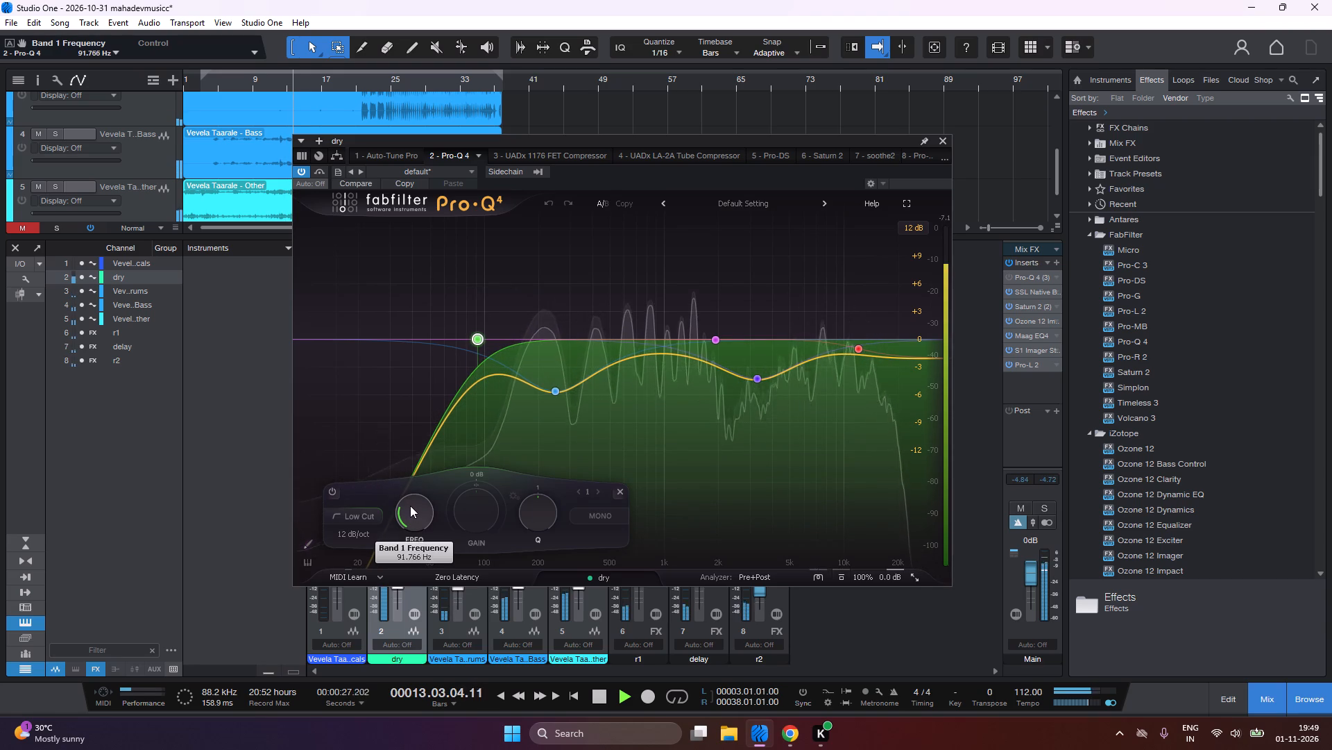
drag(410, 506, 412, 502)
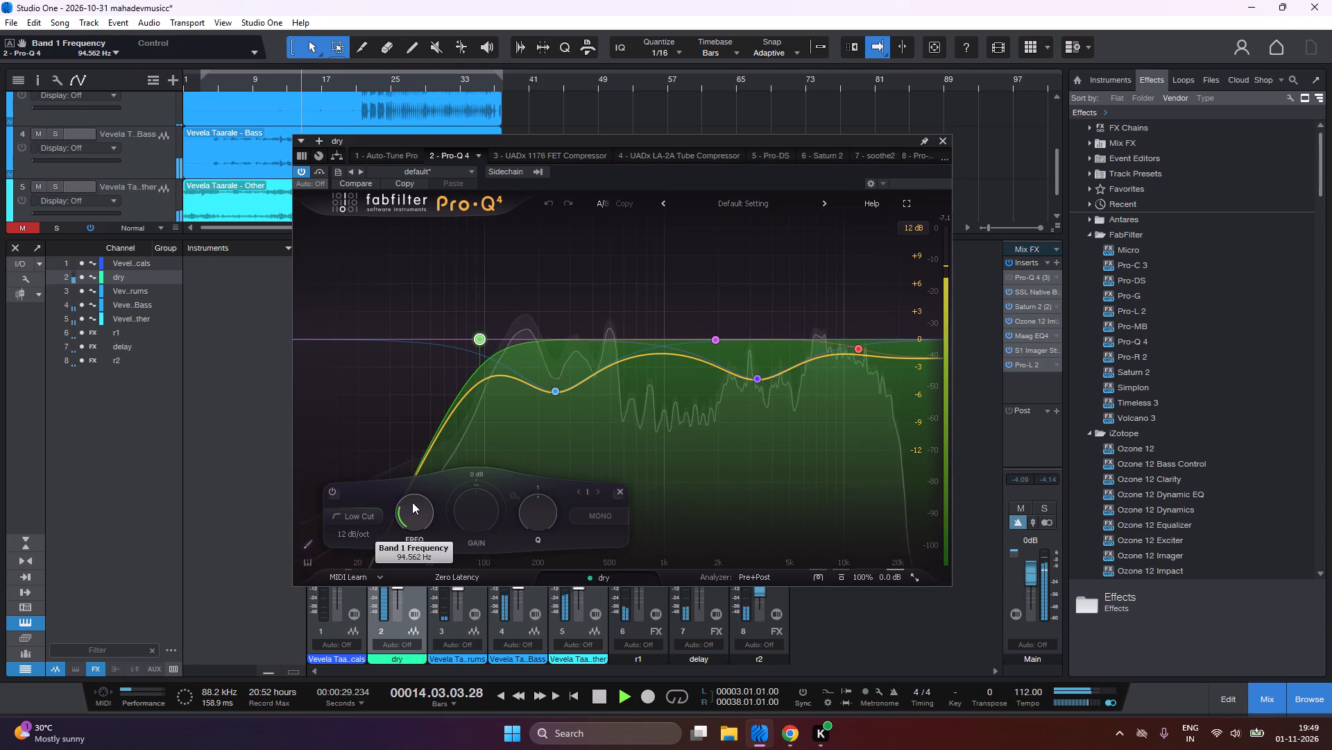
drag(412, 502, 413, 501)
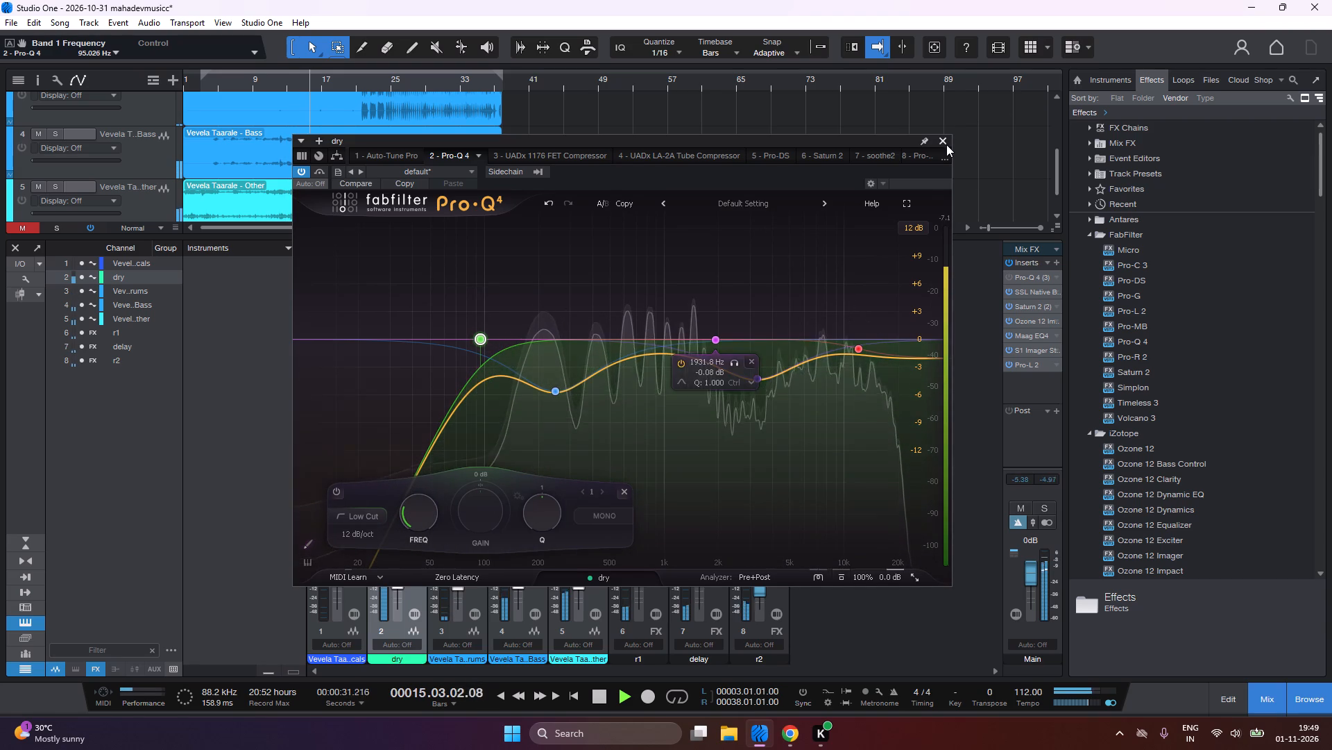
click(946, 145)
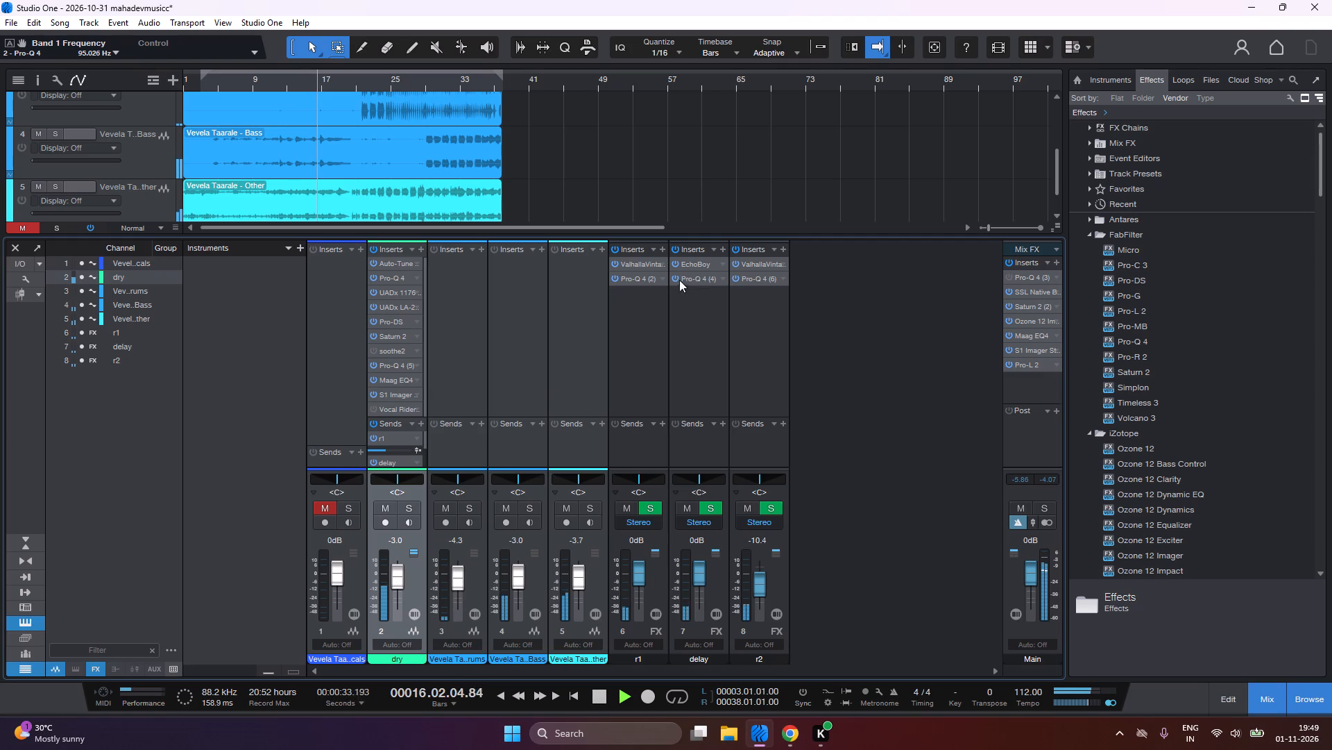
Set EchoBoy's Mix to about 76.5% and Feedback to about 0.40 on the delay channel, and close its window.
click(719, 267)
click(725, 277)
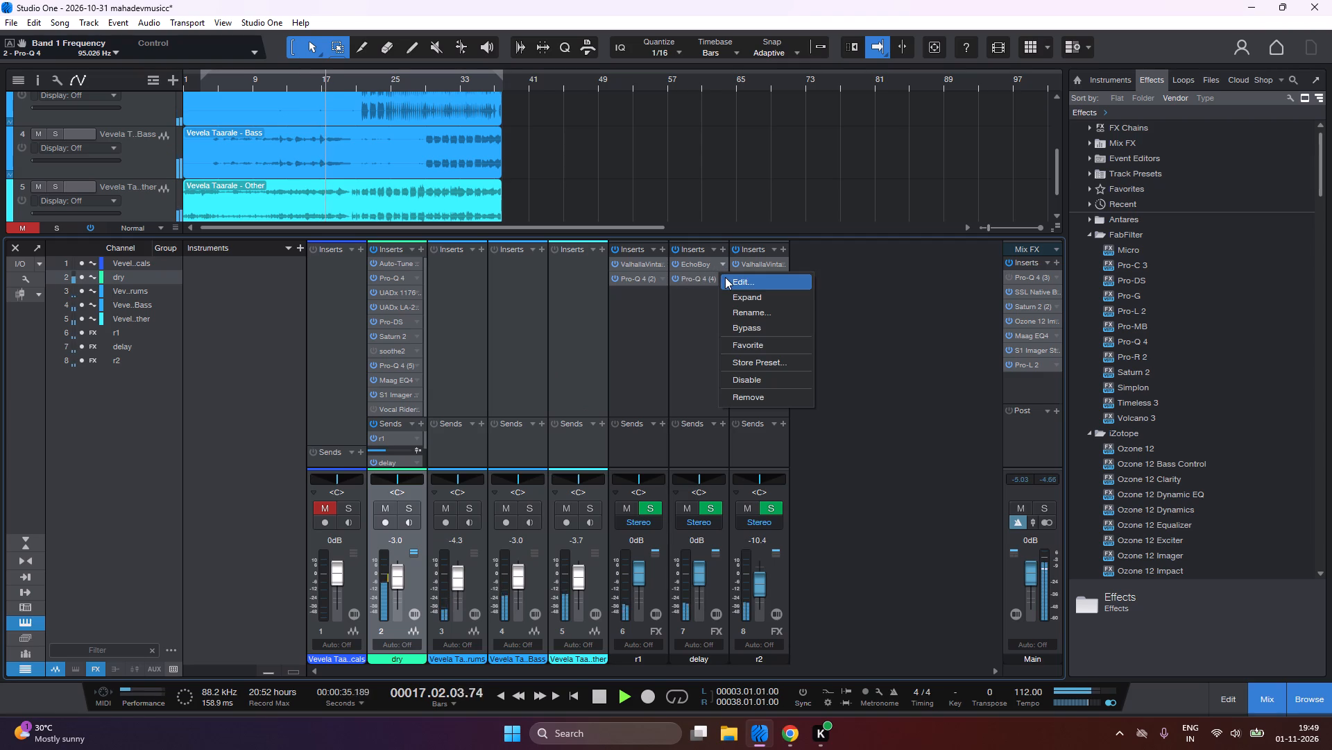
drag(660, 364, 635, 198)
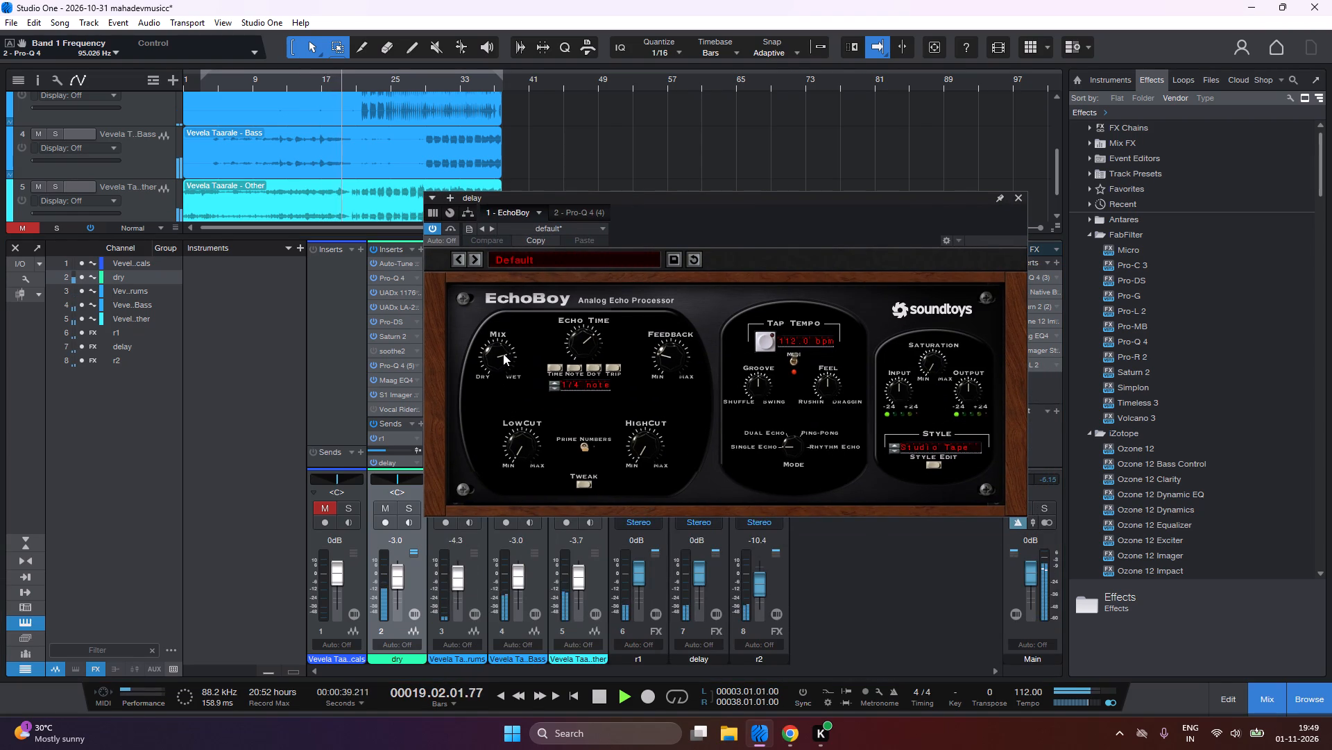
drag(503, 353, 497, 343)
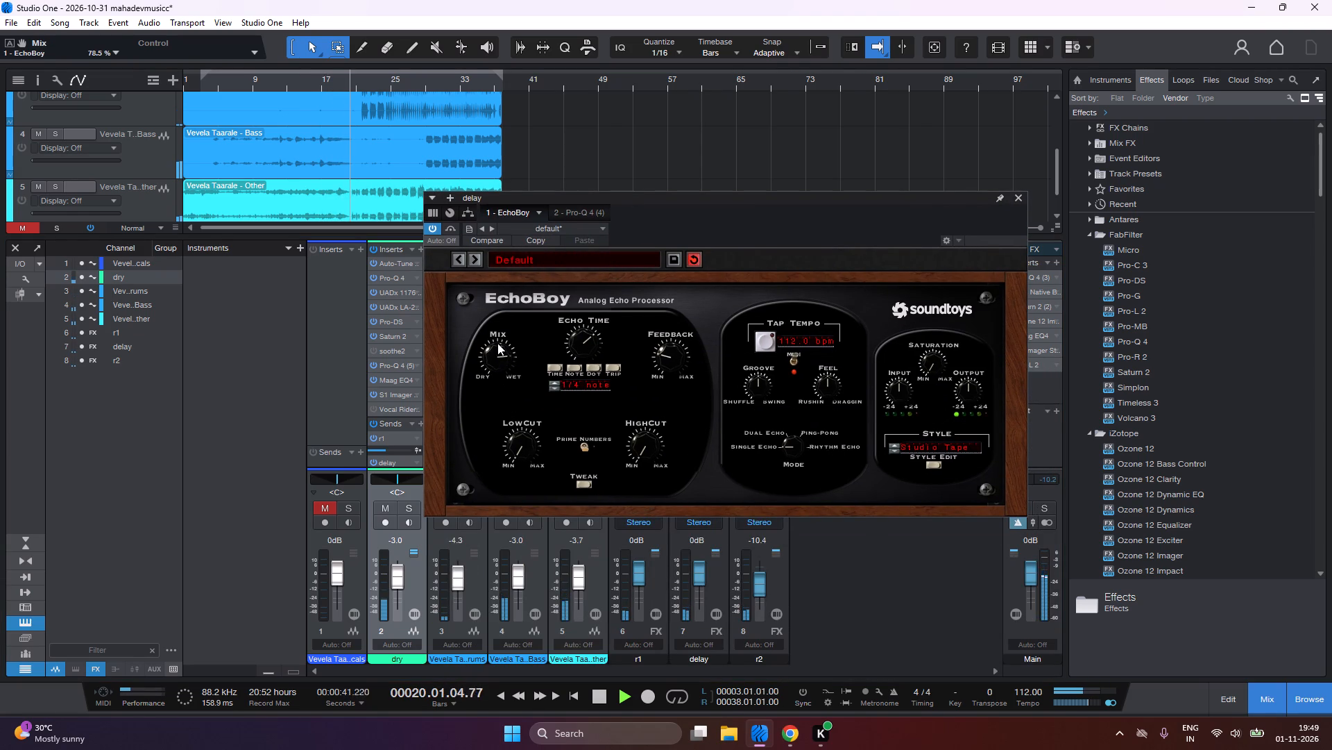
drag(497, 343, 498, 346)
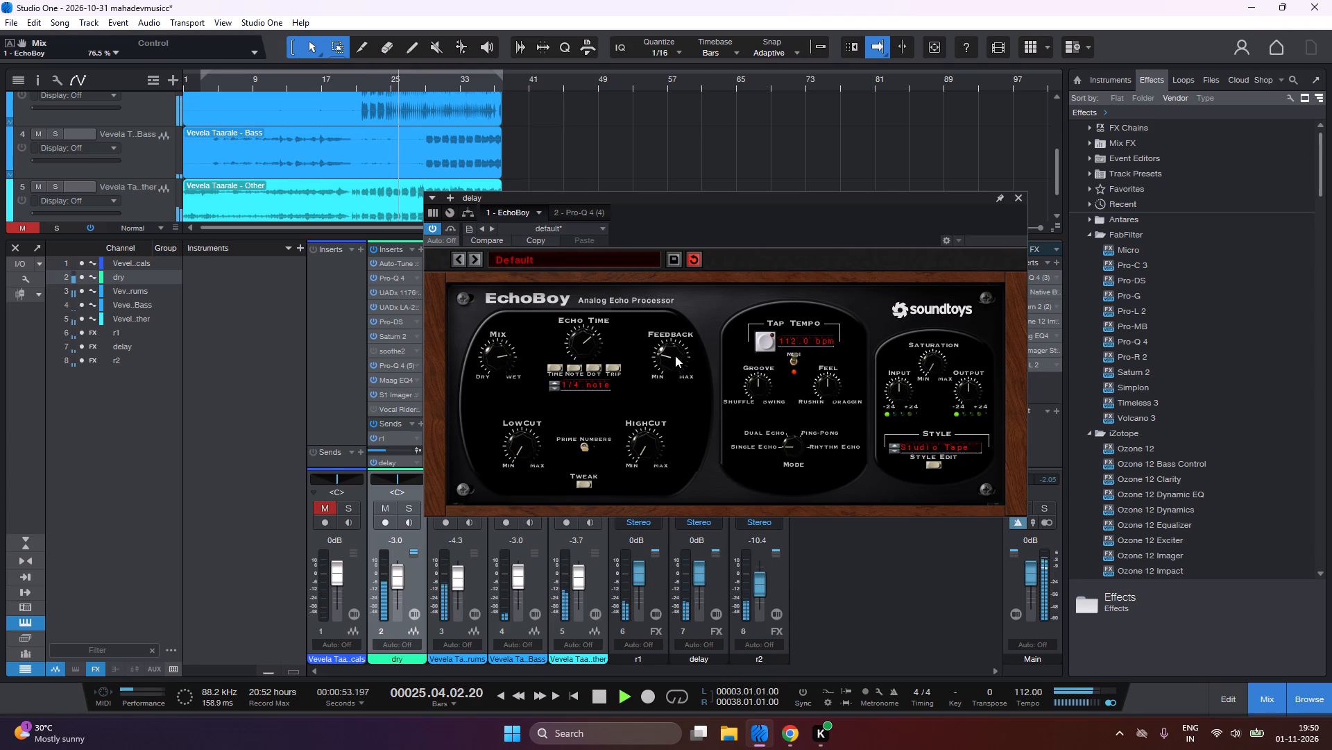
drag(675, 356, 672, 340)
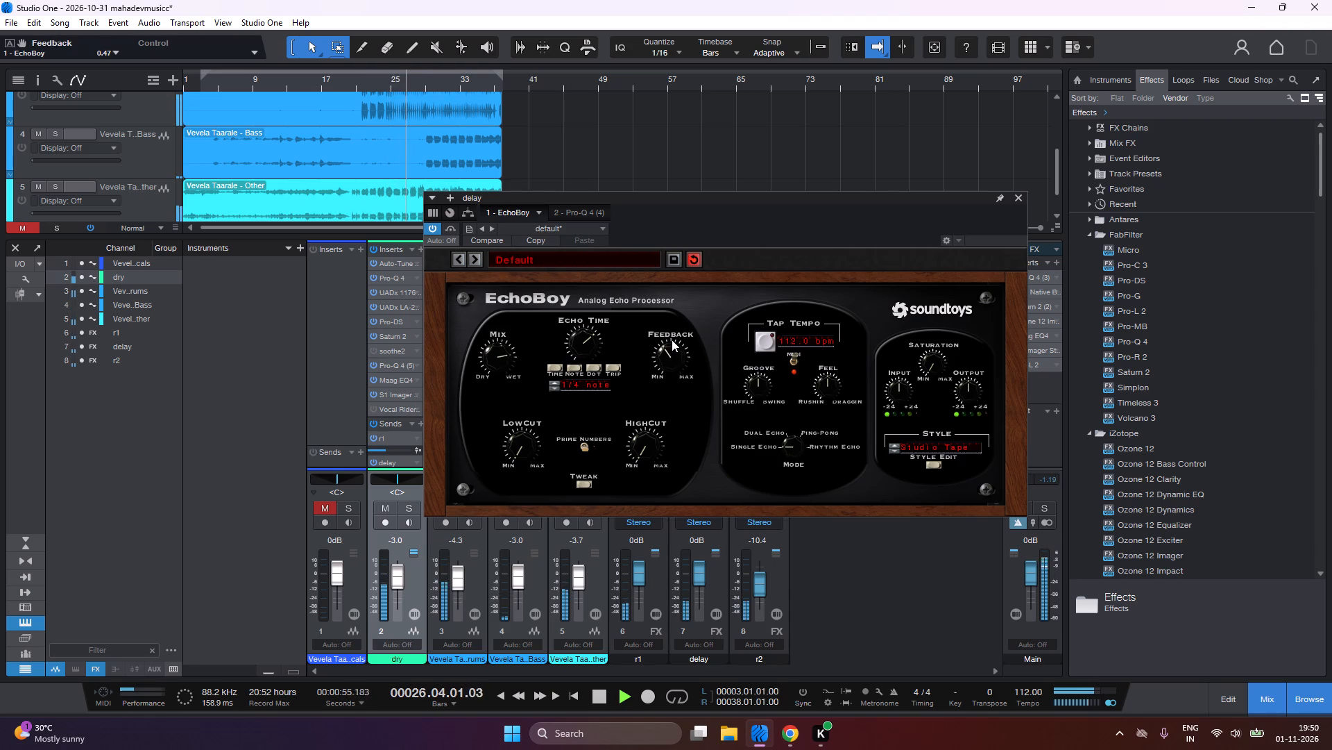
drag(672, 340, 672, 344)
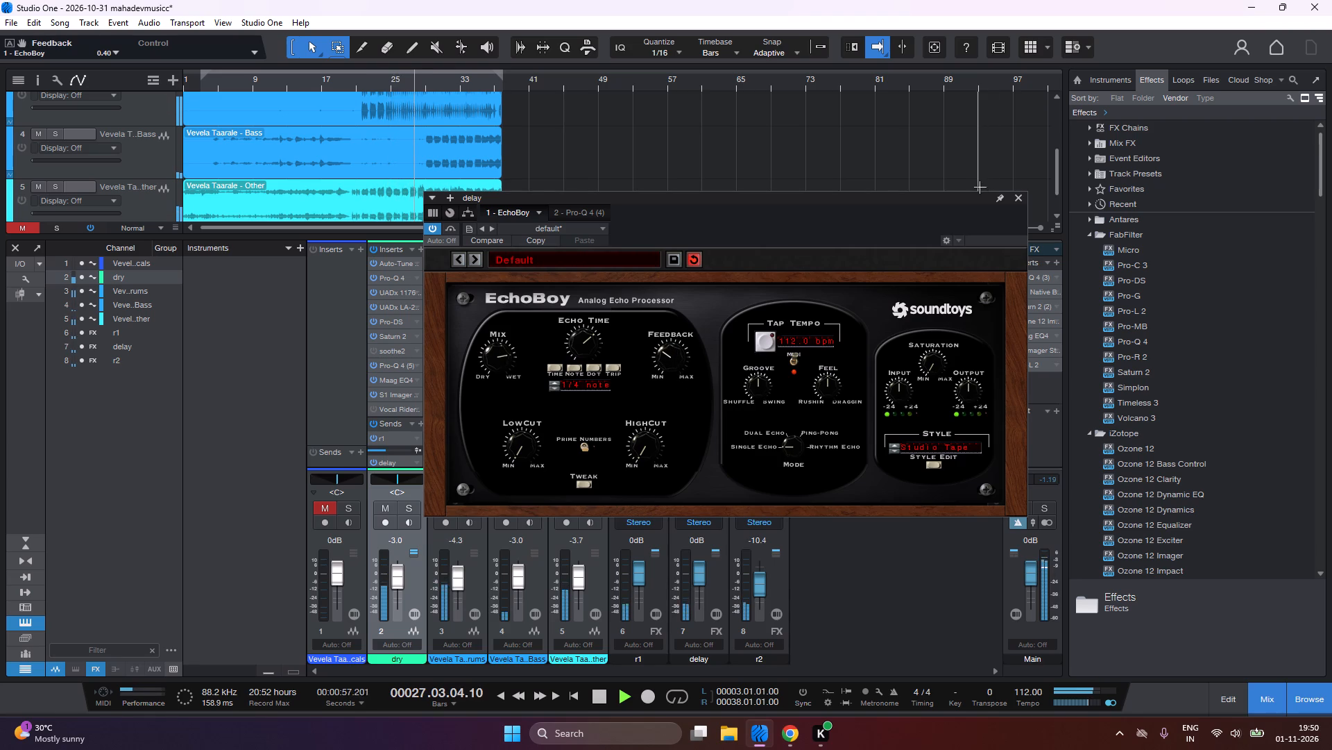
click(1016, 202)
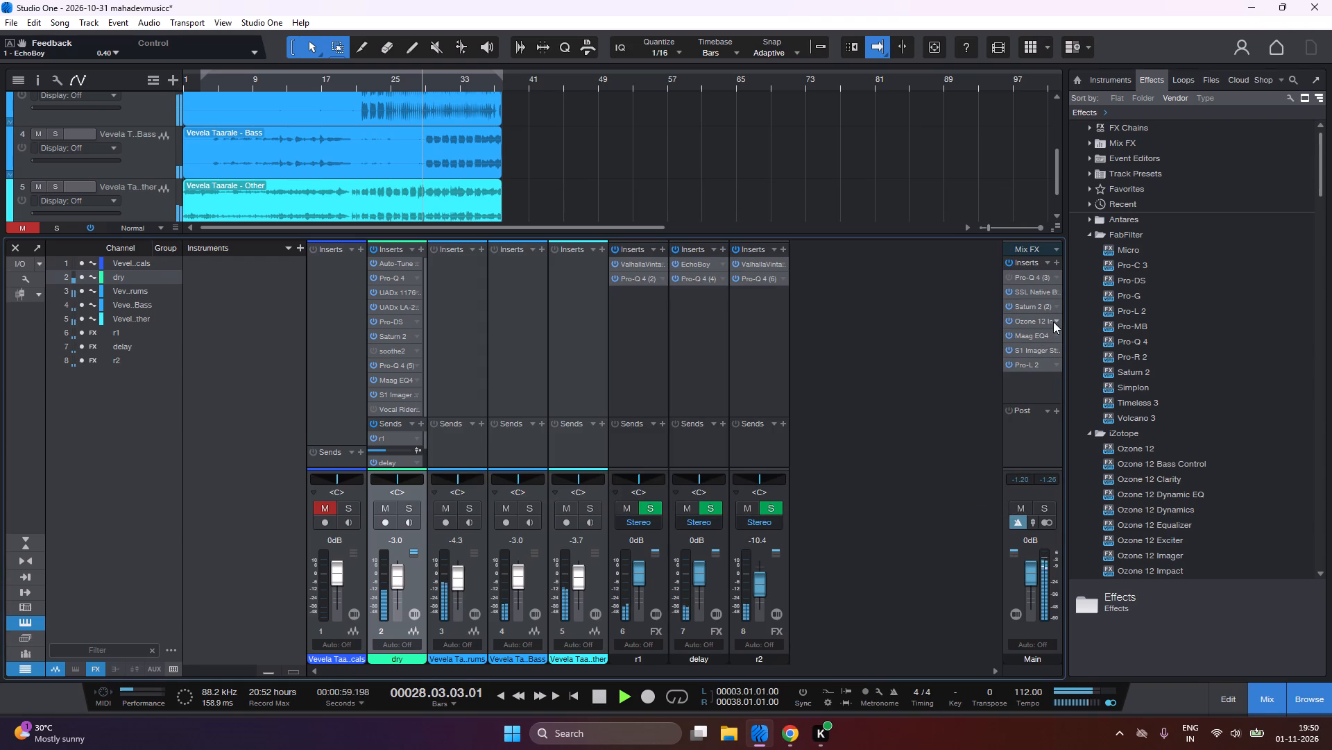
Open the Ozone 12 Imager on the Main channel, replay from the loop start, and set the band 4 width to about 40 by ear.
click(1057, 322)
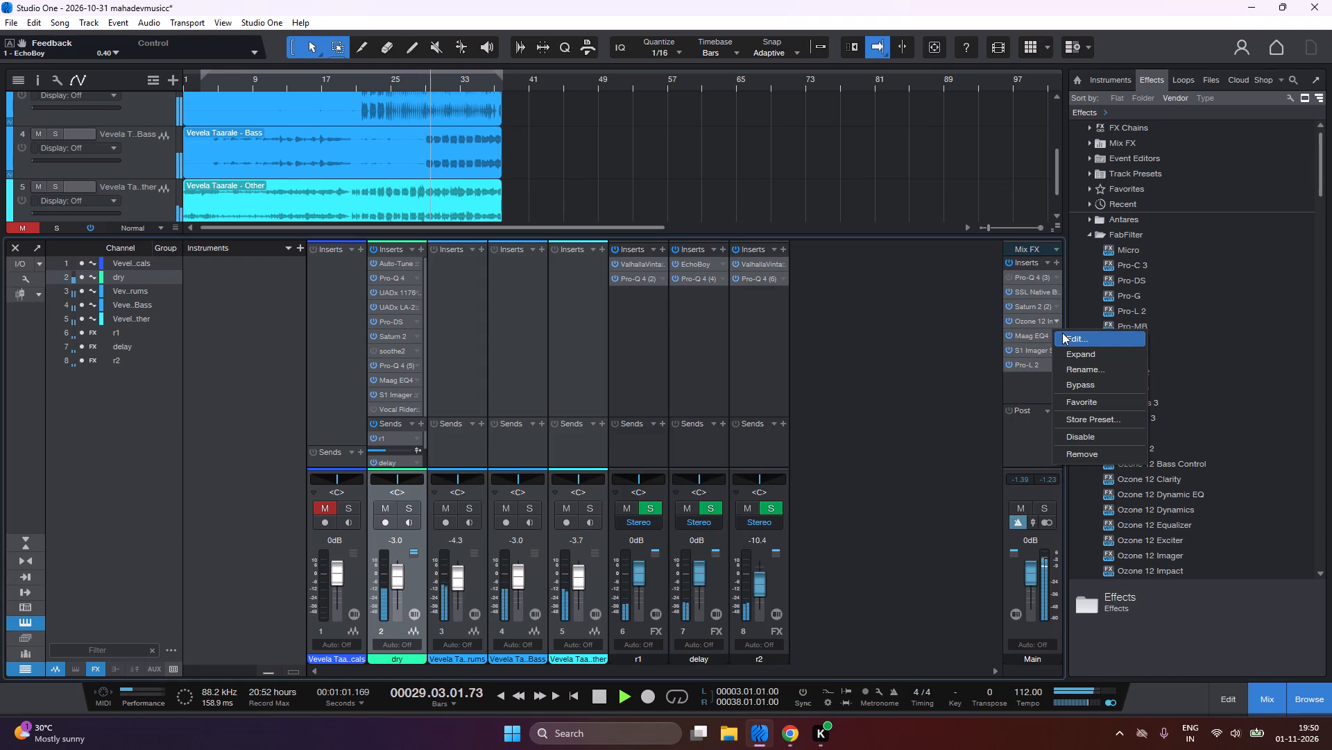
click(1062, 333)
key(1)
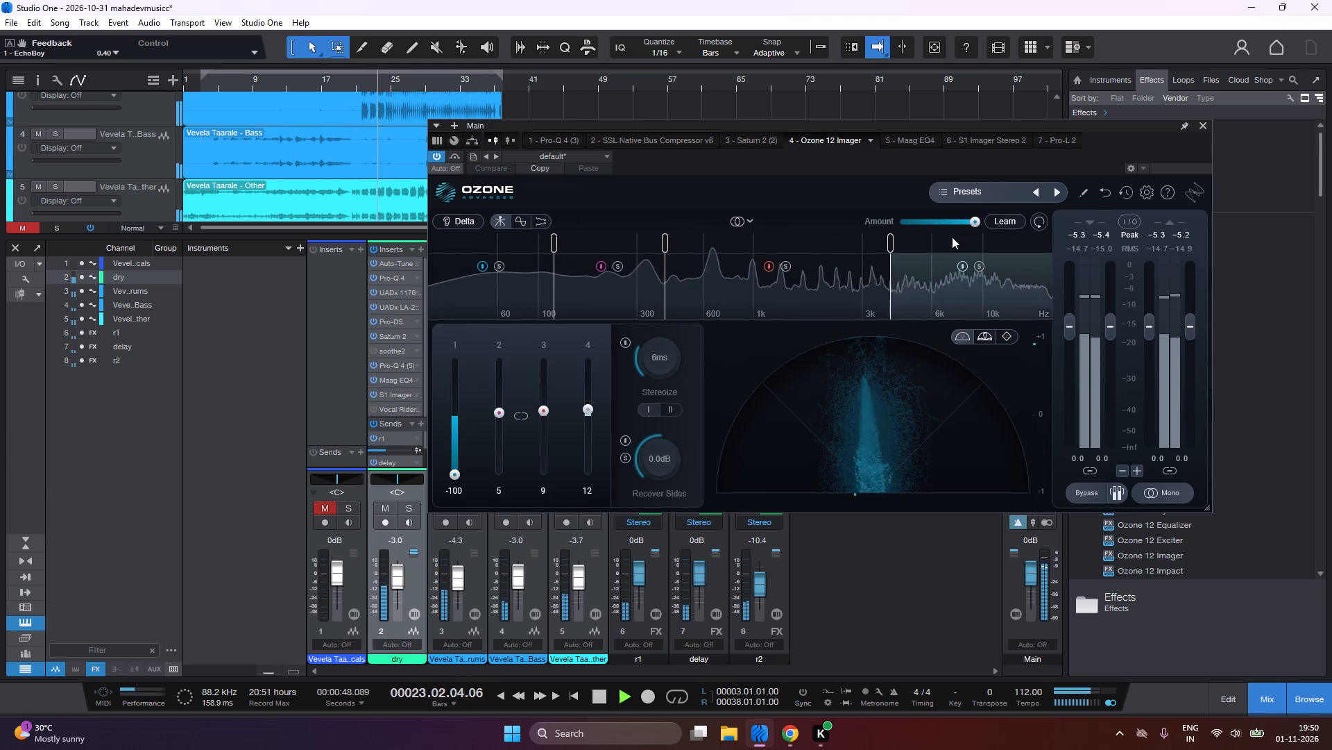
key(1)
scroll(952, 237, down, 1)
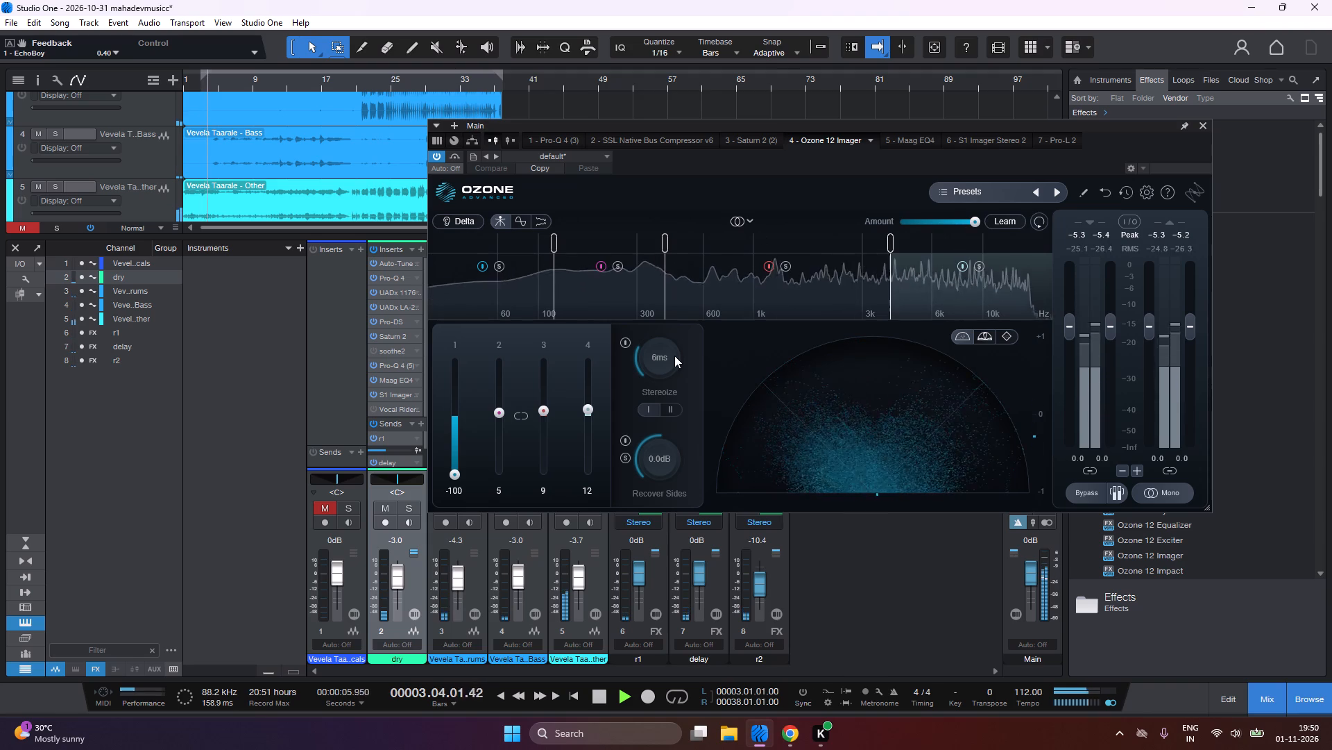
drag(589, 406, 589, 387)
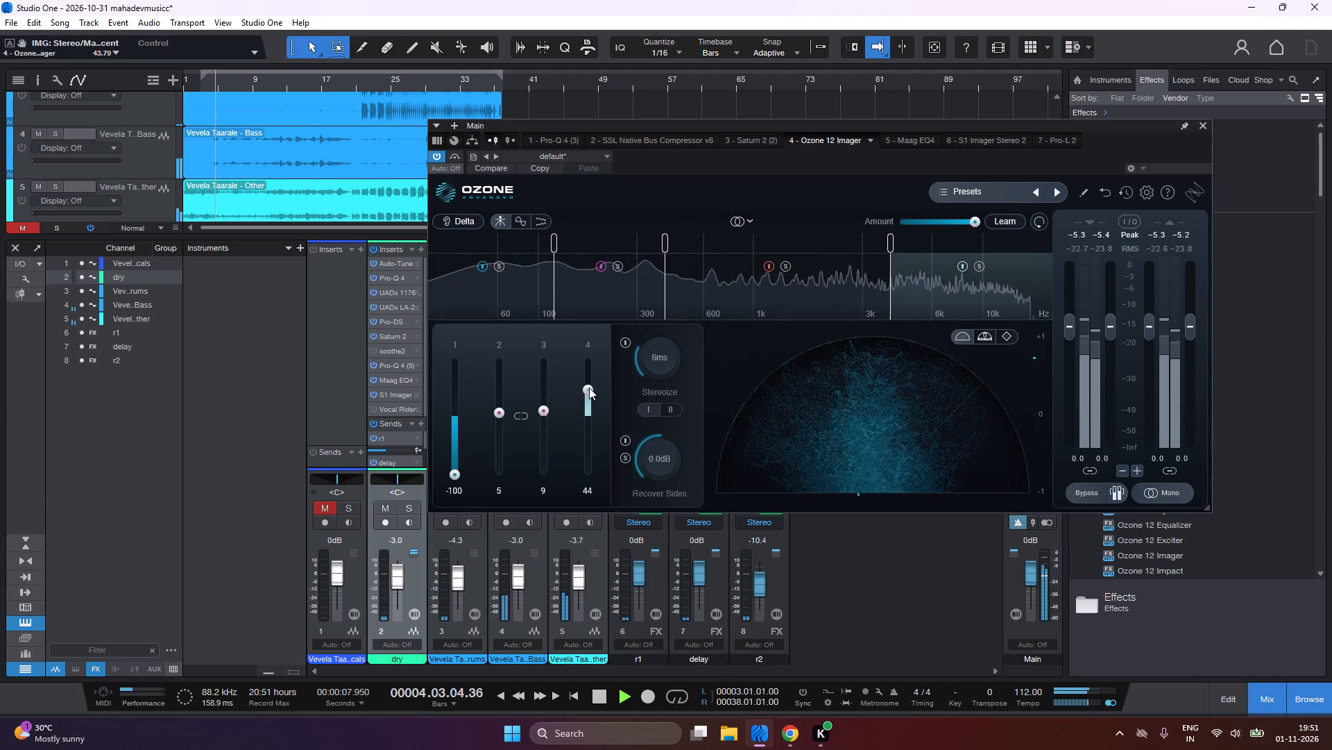
drag(589, 387, 589, 389)
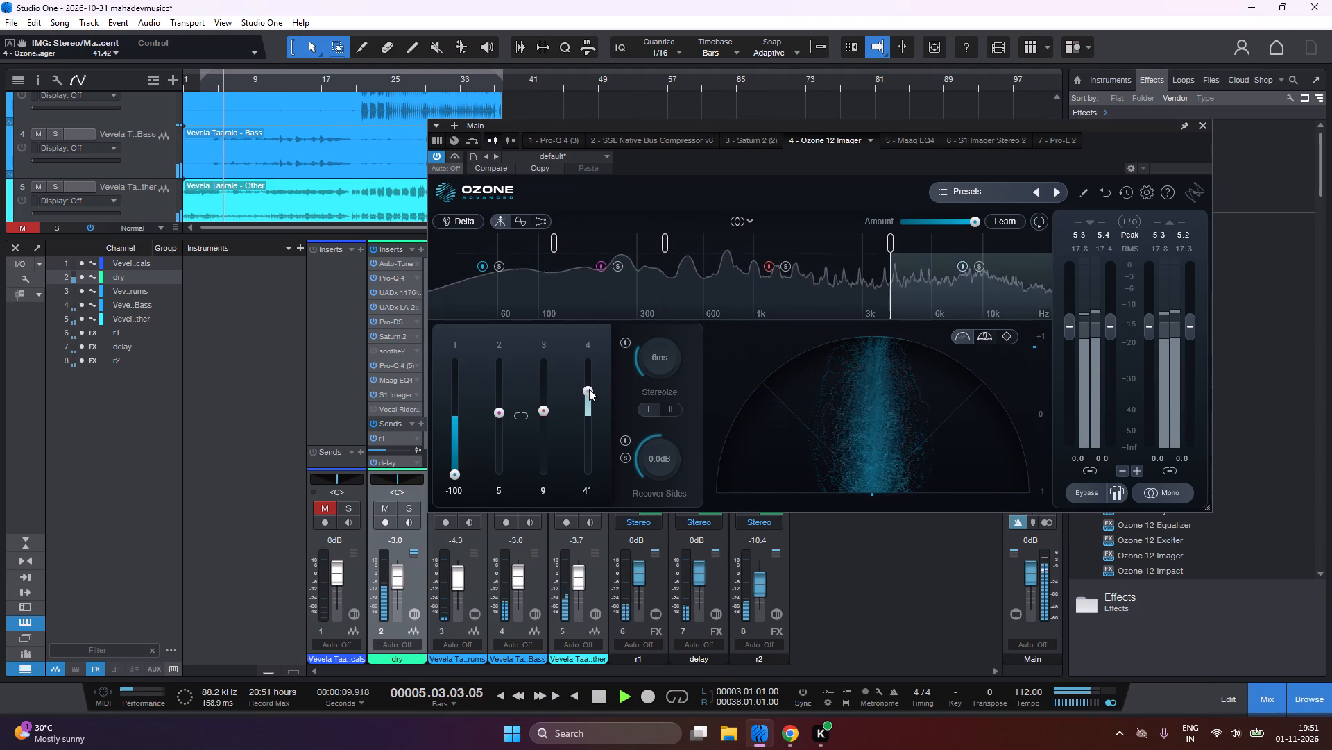
drag(589, 389, 589, 398)
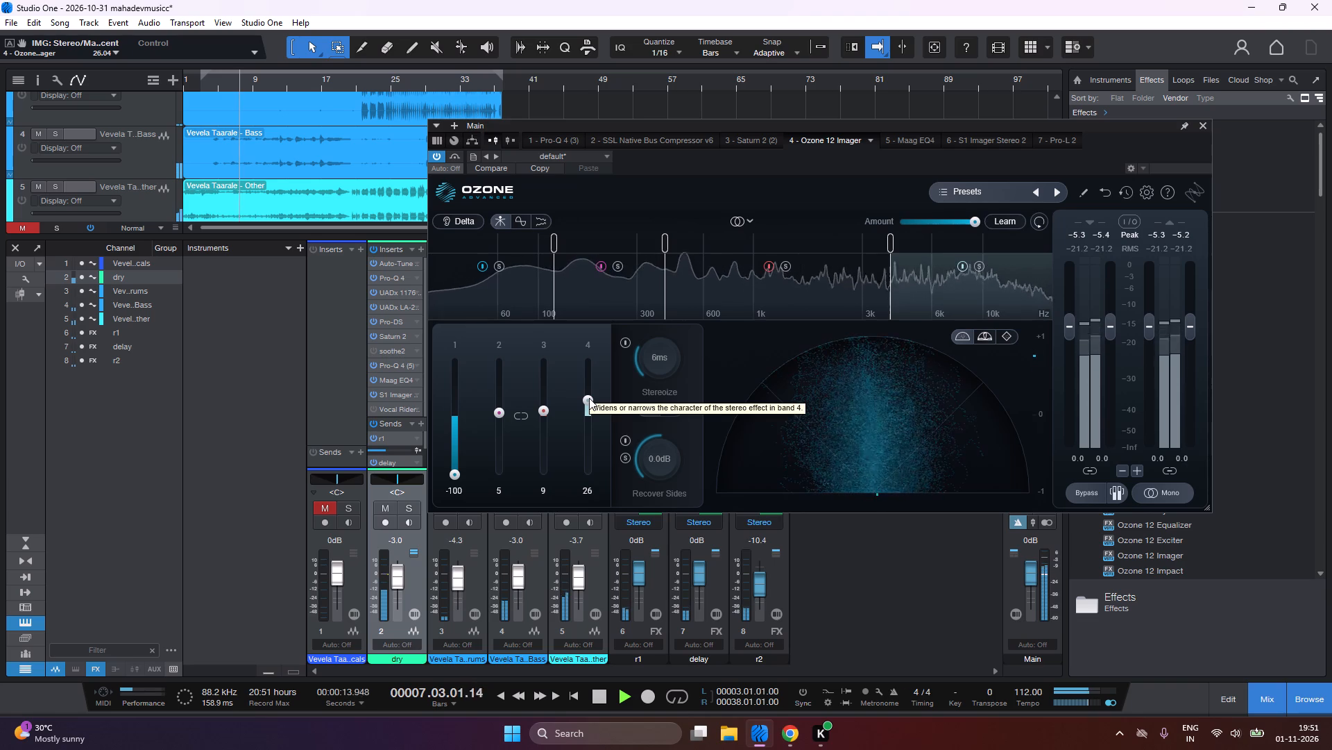
drag(589, 398, 588, 390)
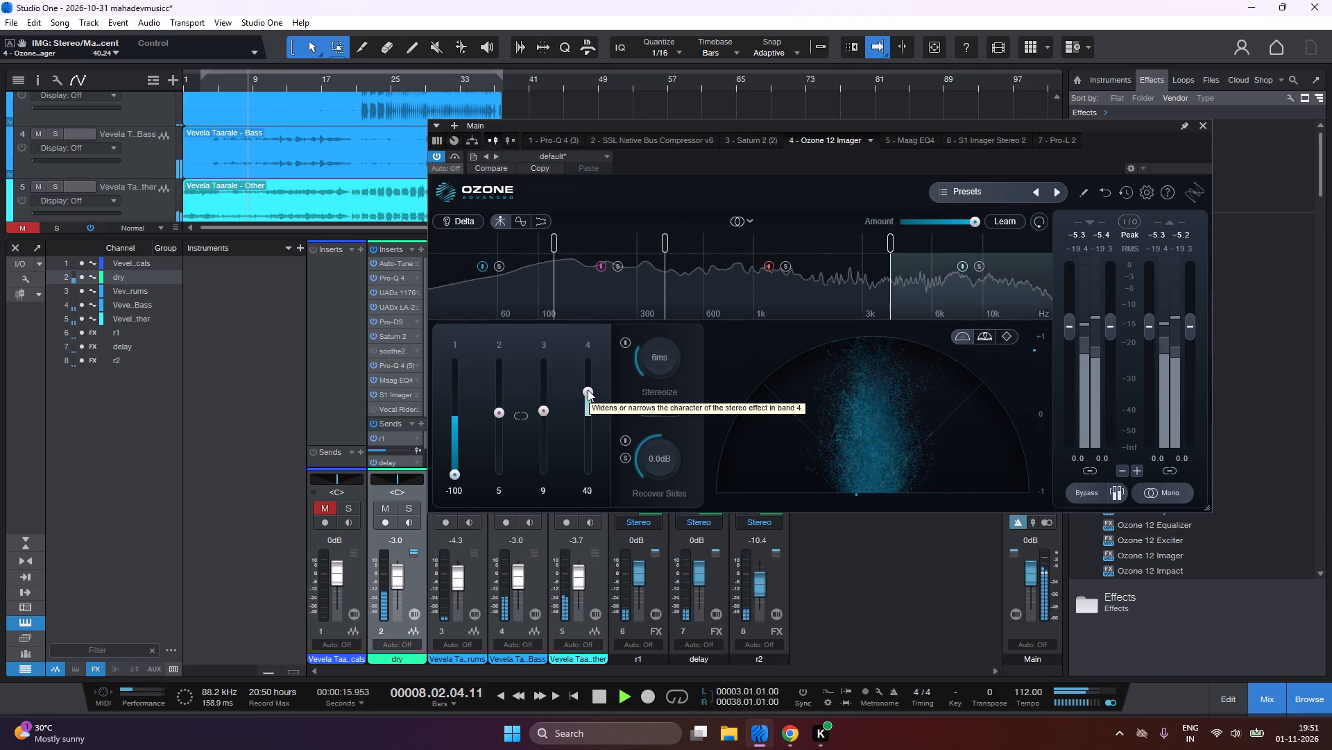
drag(588, 390, 588, 385)
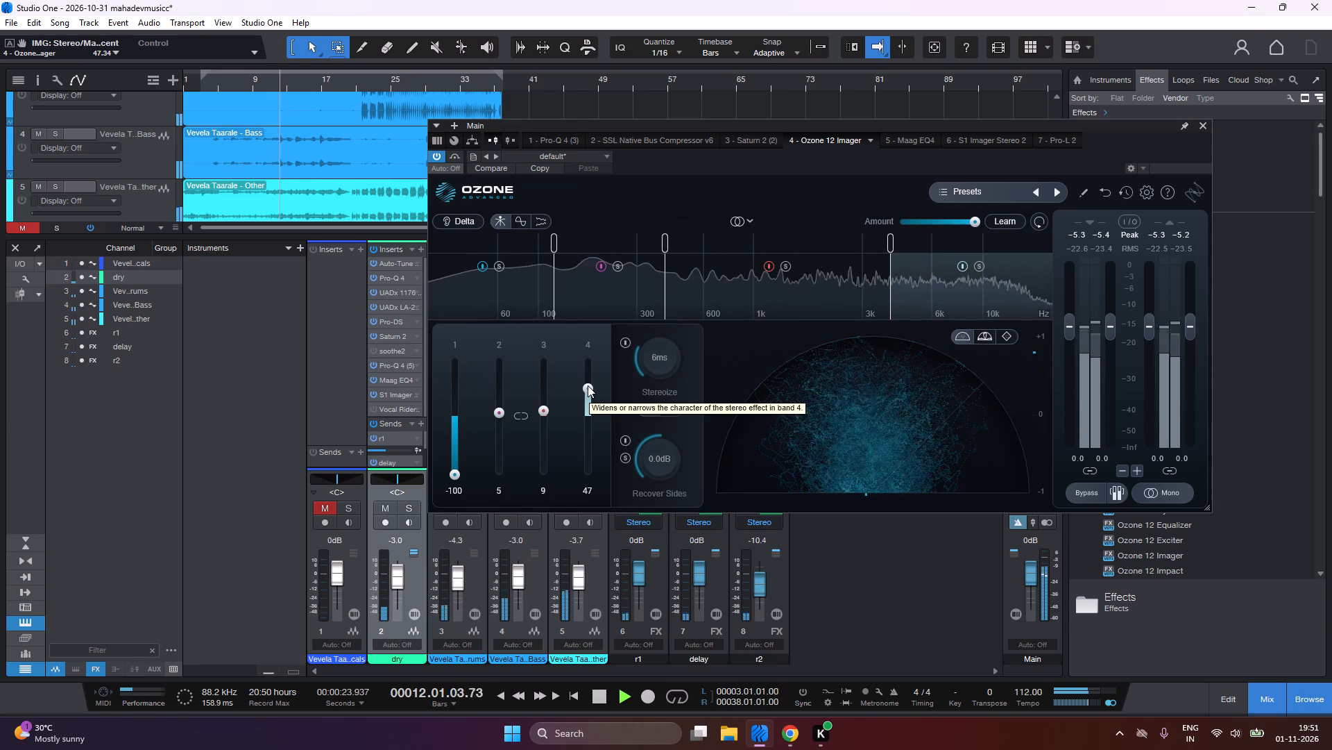
drag(588, 385, 588, 390)
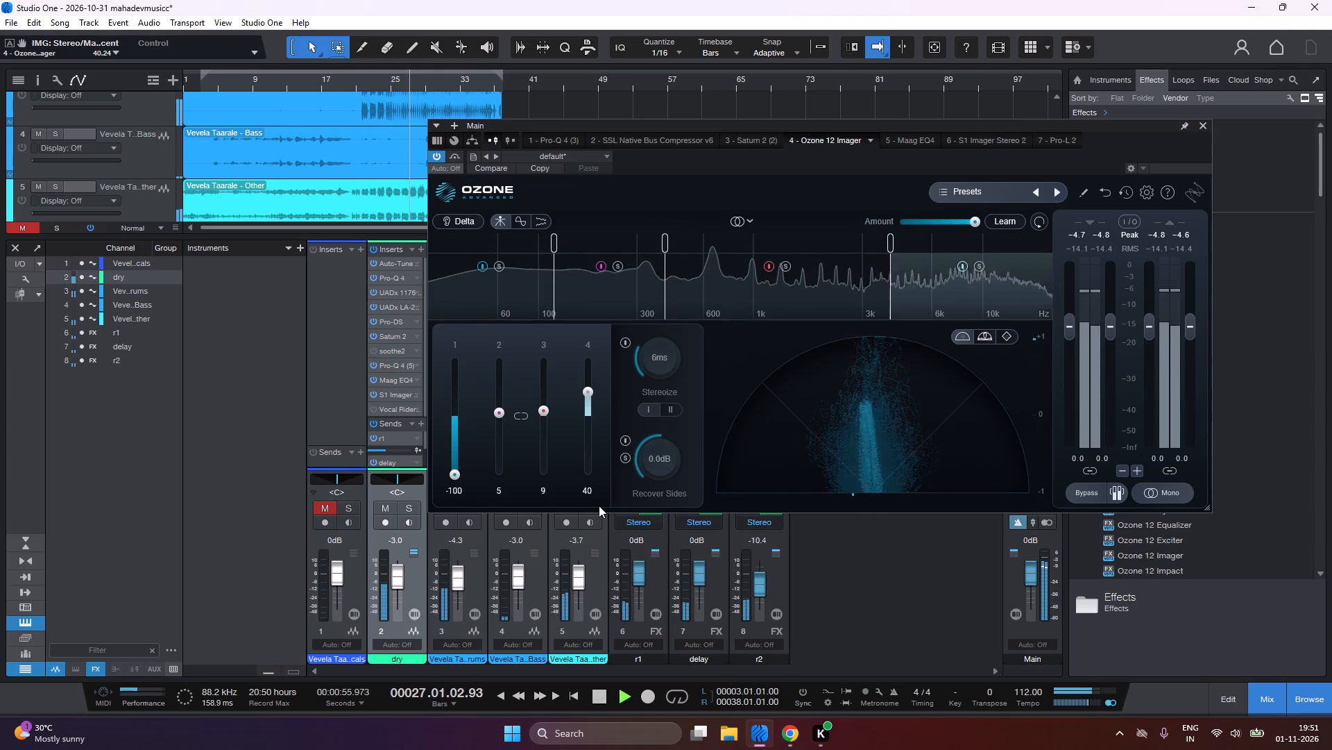
Replay from the loop start, set the Main channel's Ozone 12 Imager band 3 width to about 15 by ear, and close its window.
key(1)
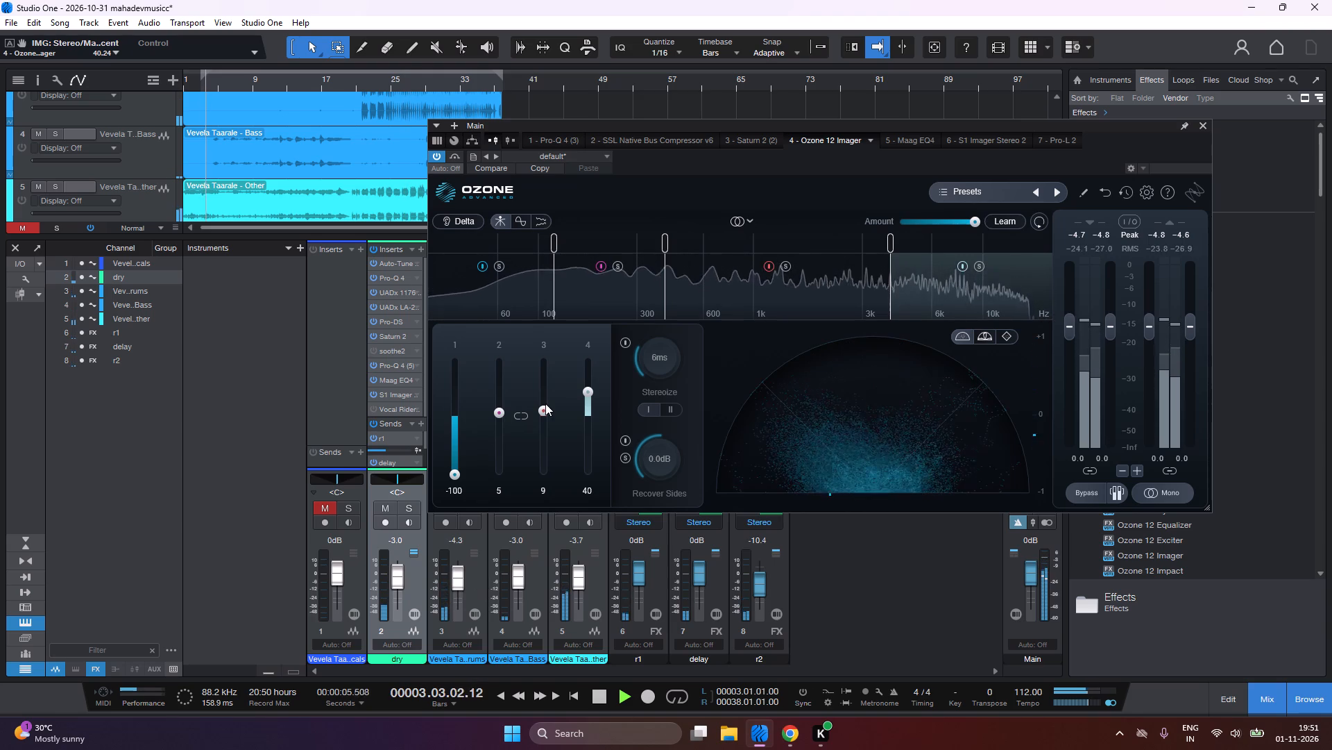
drag(545, 403, 546, 390)
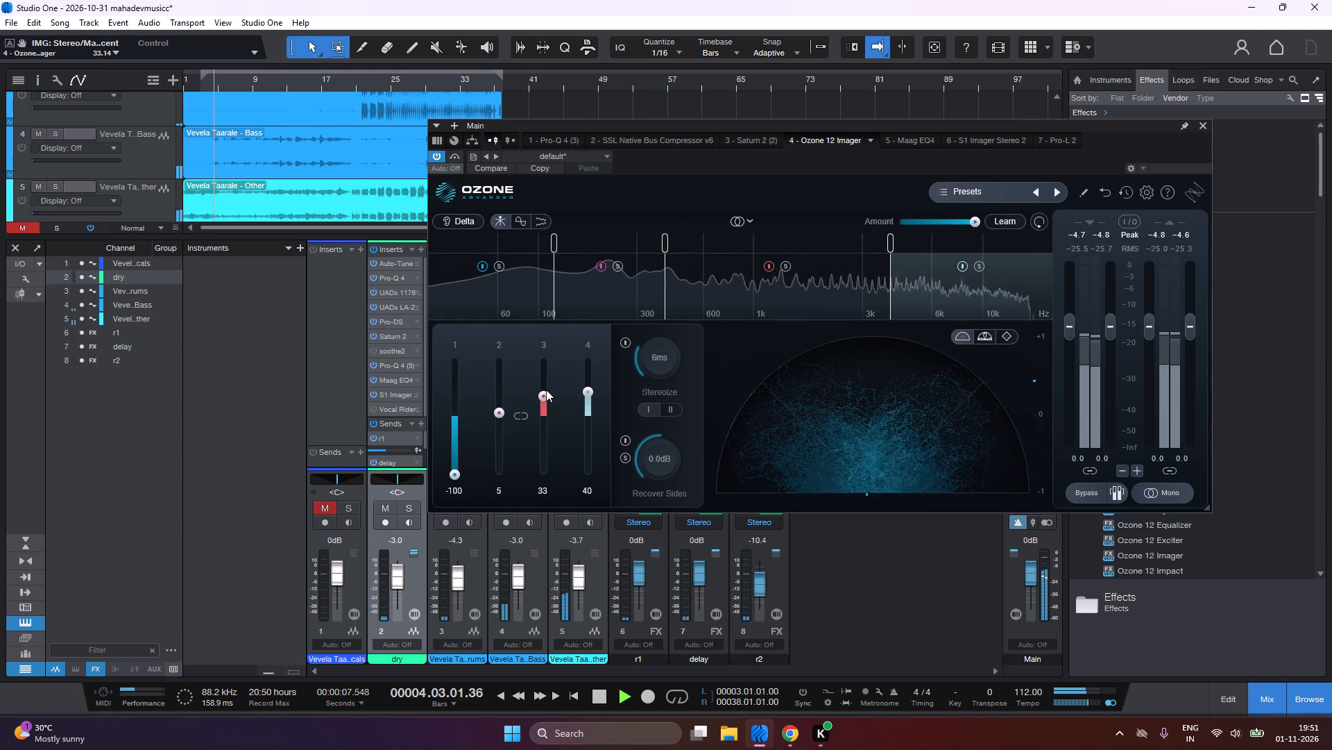
drag(546, 390, 519, 485)
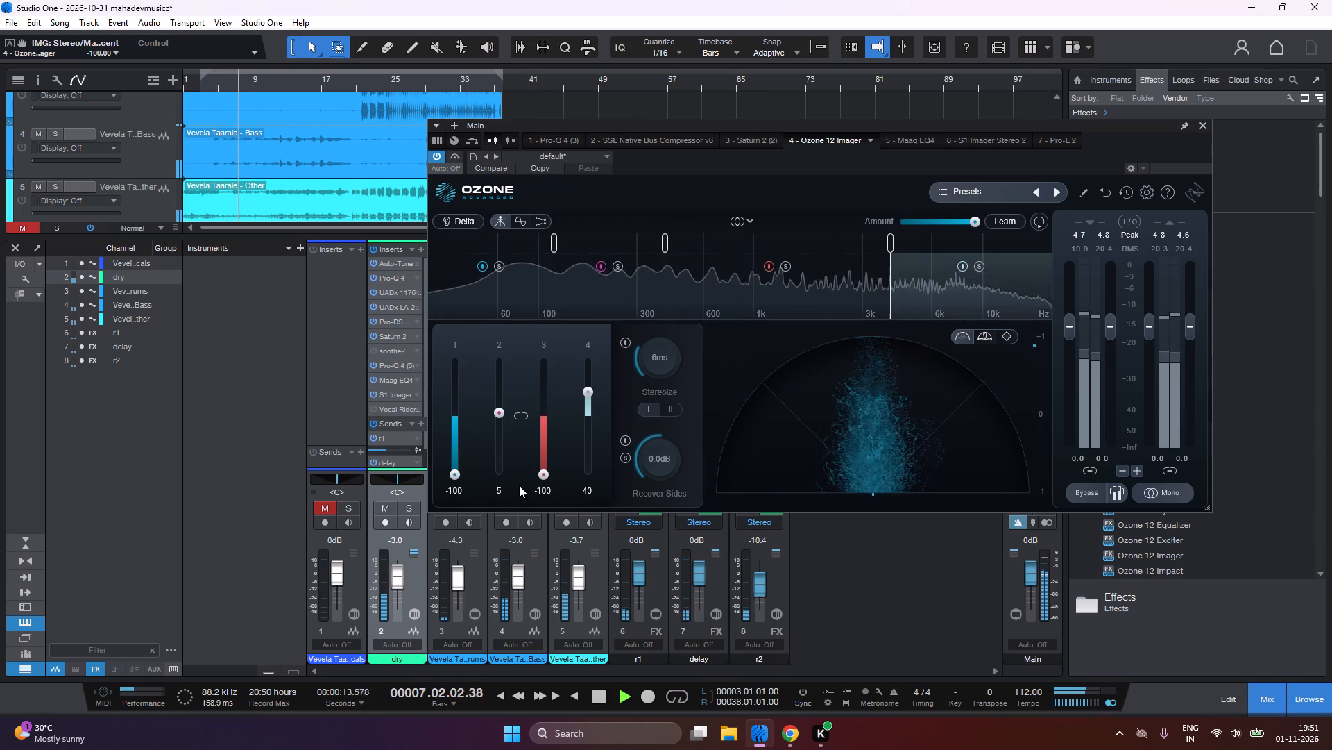
drag(519, 485, 529, 422)
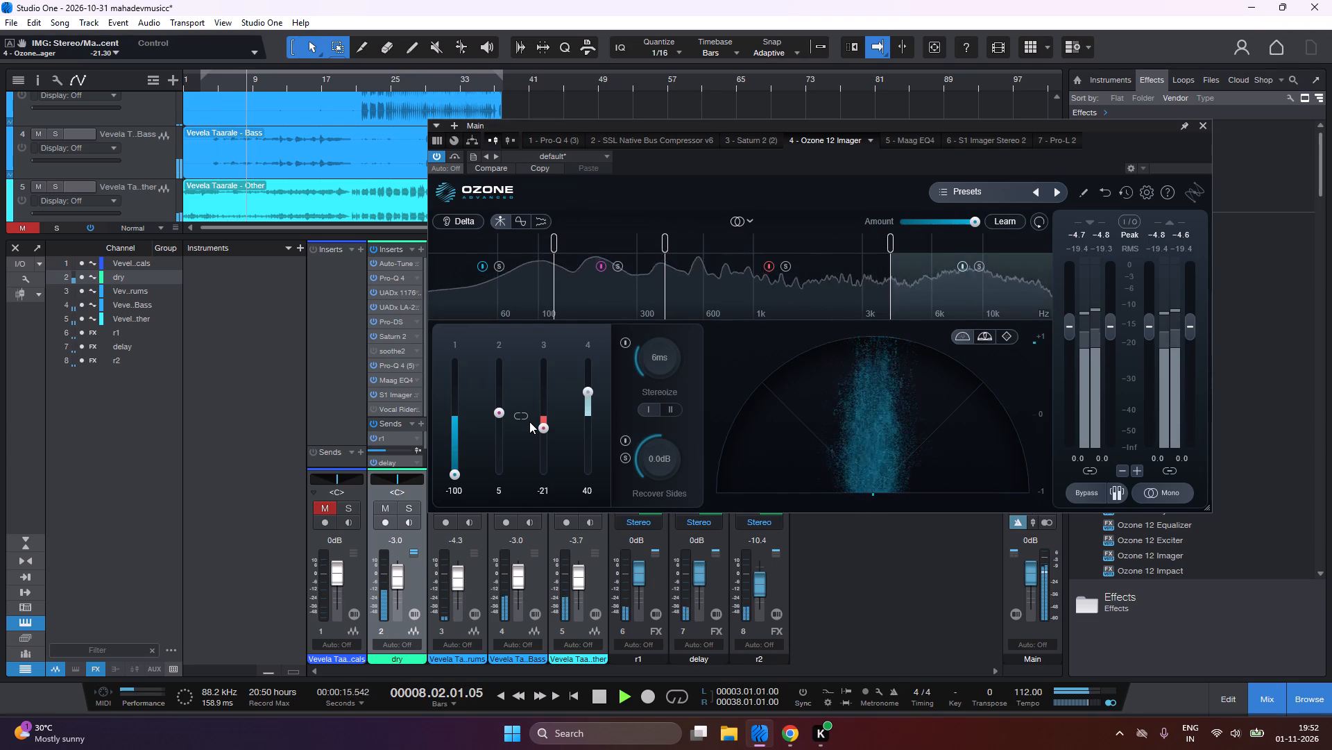
drag(529, 422, 540, 374)
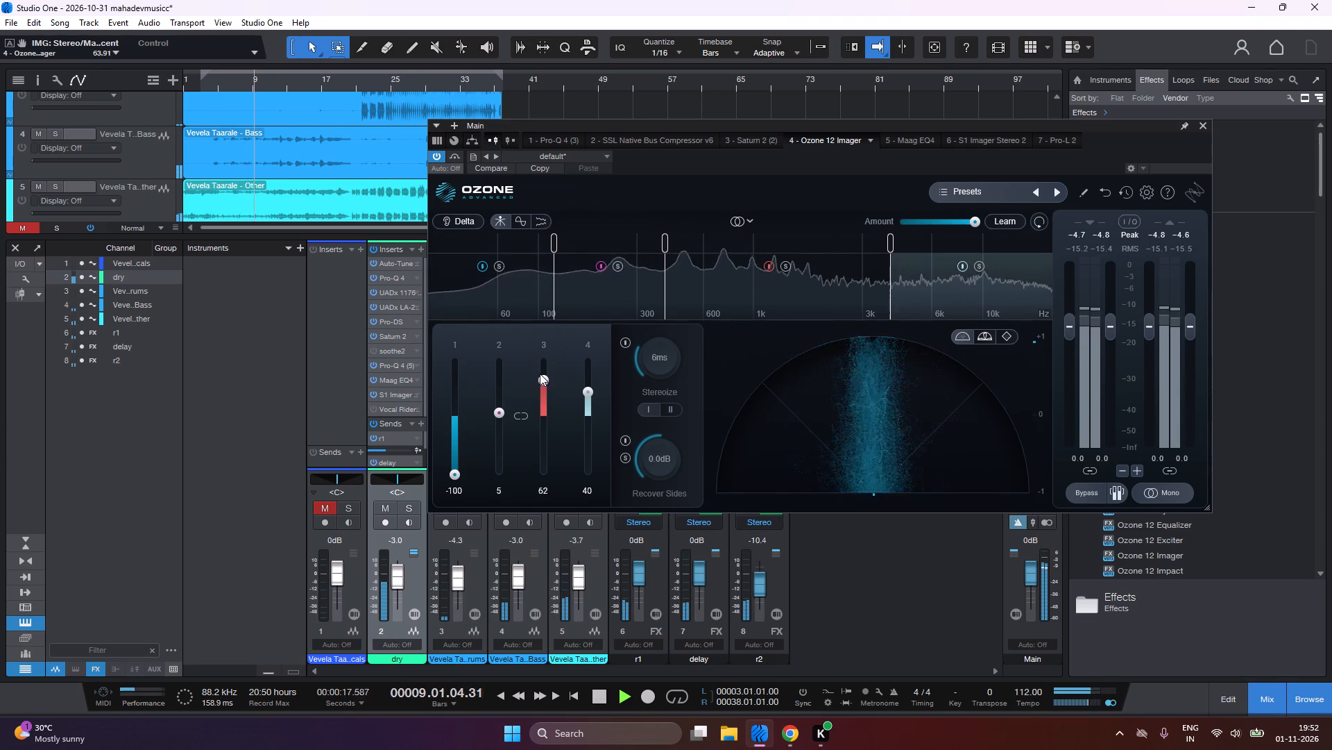
drag(540, 374, 537, 400)
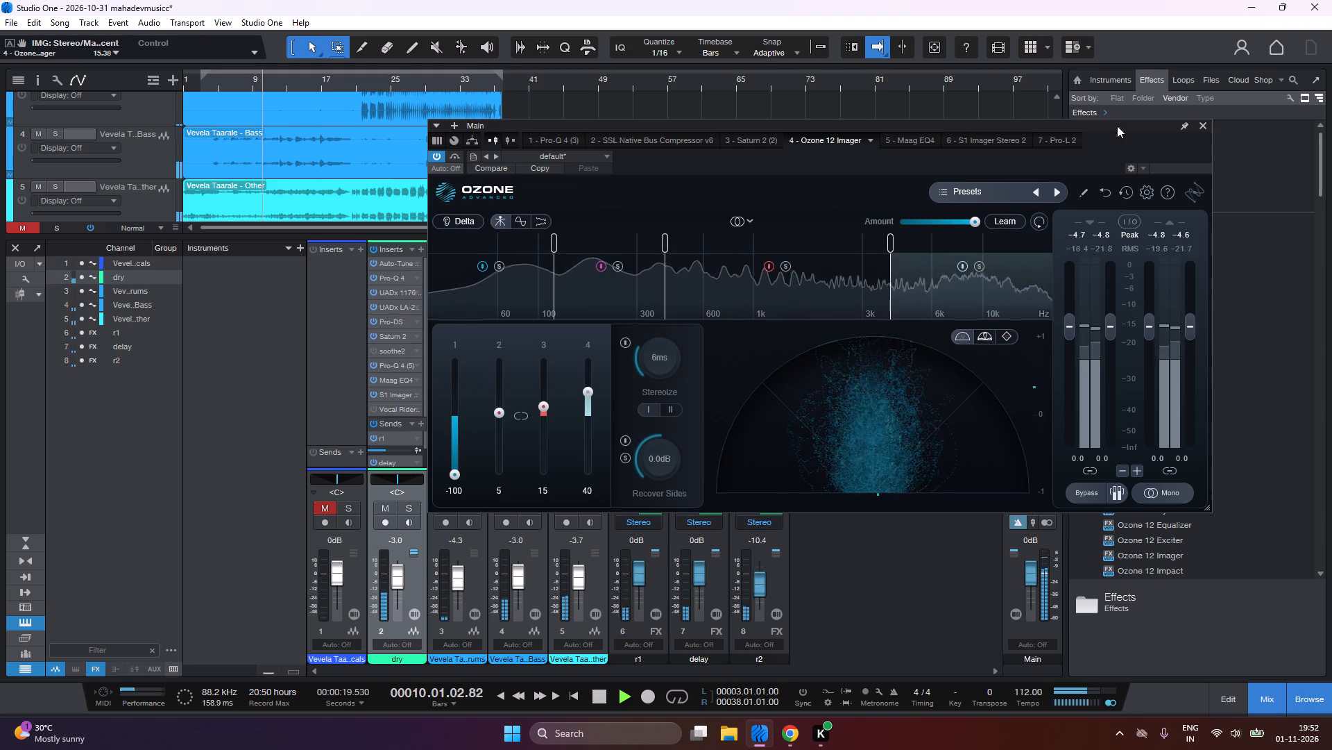
click(1203, 127)
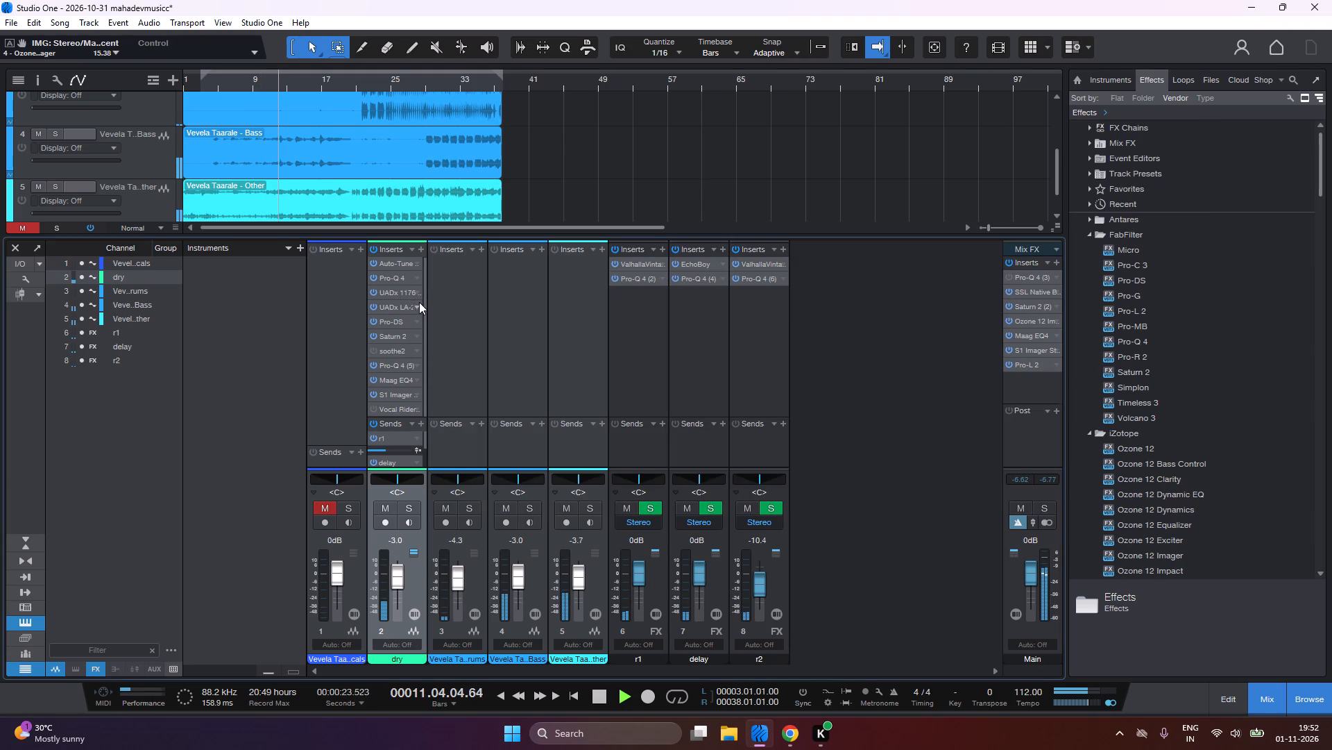
Balance the dry channel by ear with its UADx LA-2A Gain at about 45 and its fader at -5.0 dB, and close the compressor.
drag(418, 306, 435, 322)
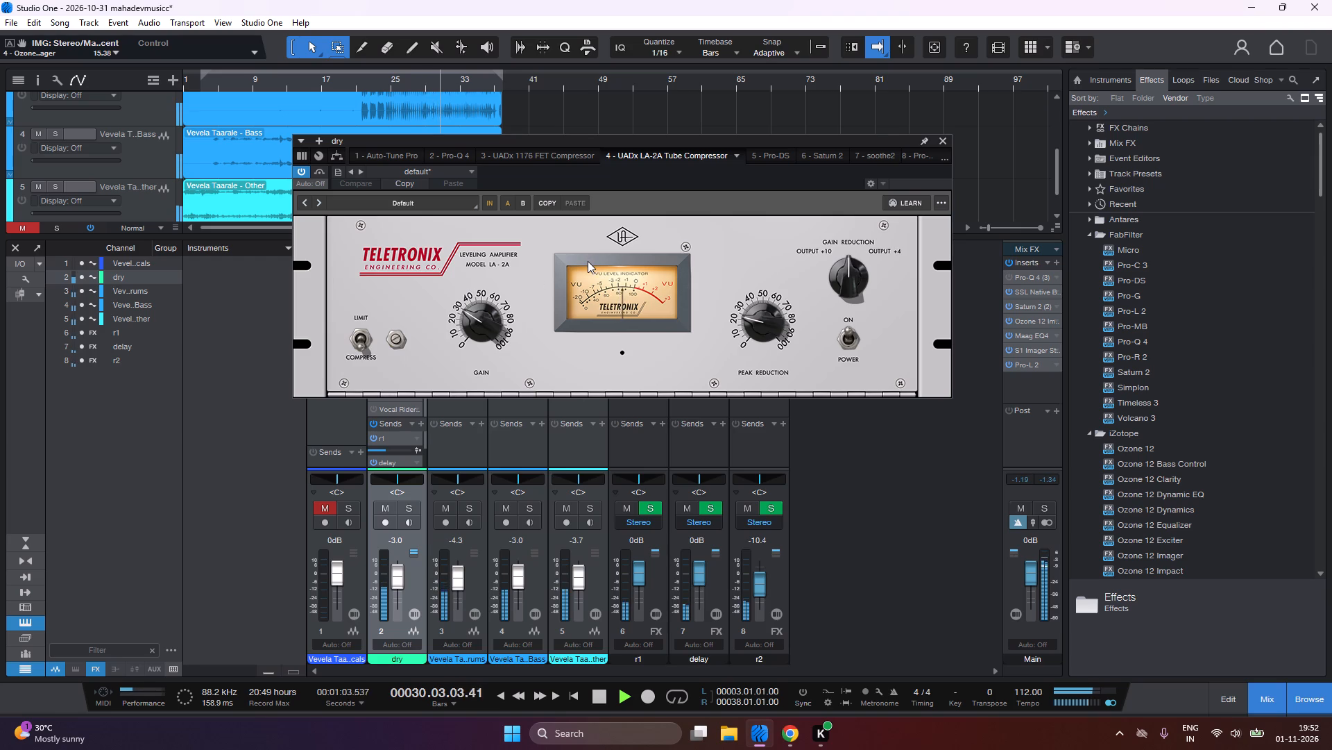
drag(478, 309, 485, 305)
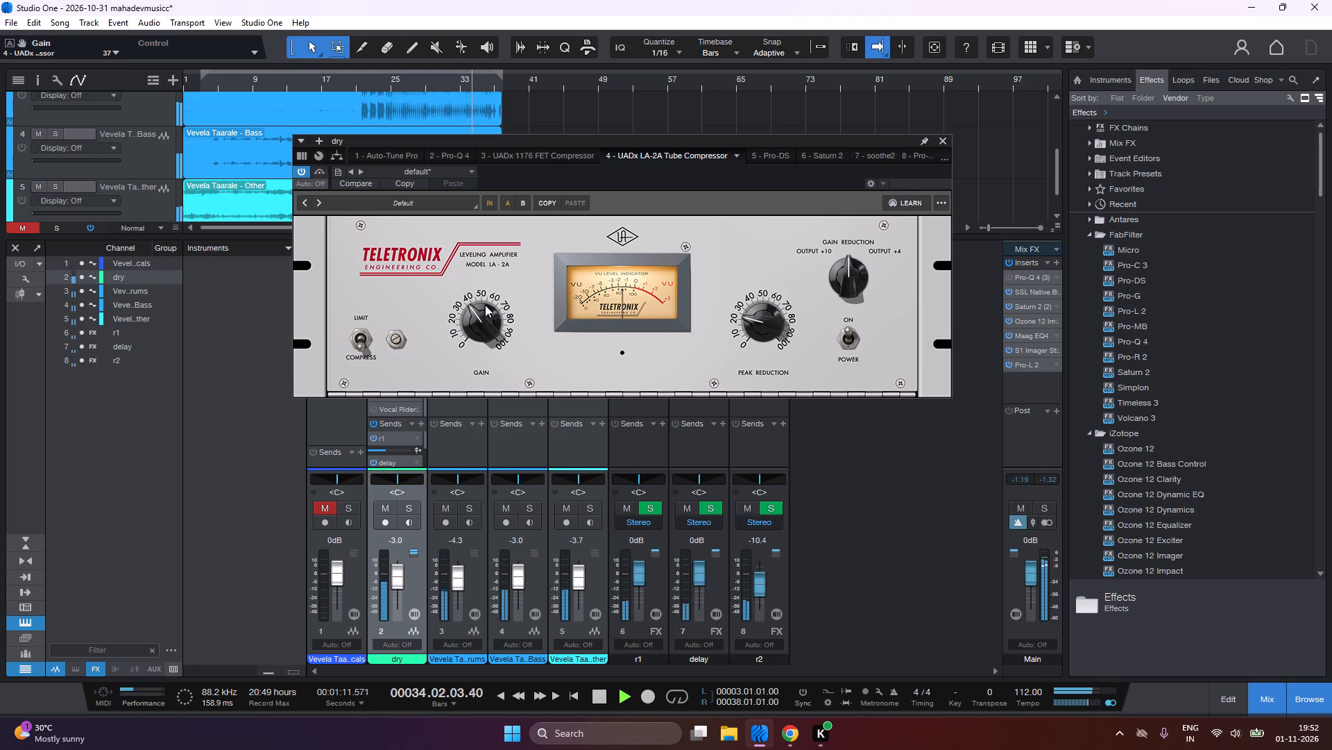
drag(485, 305, 538, 243)
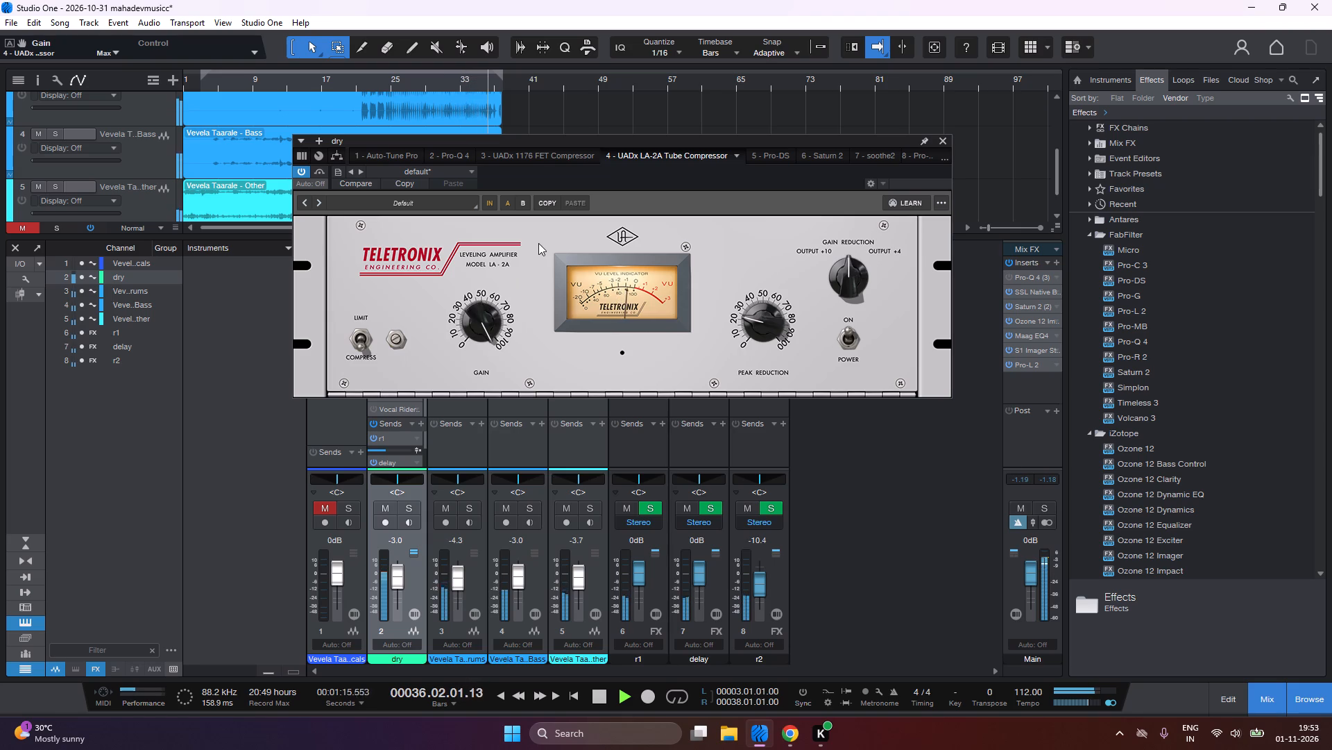
drag(538, 243, 522, 290)
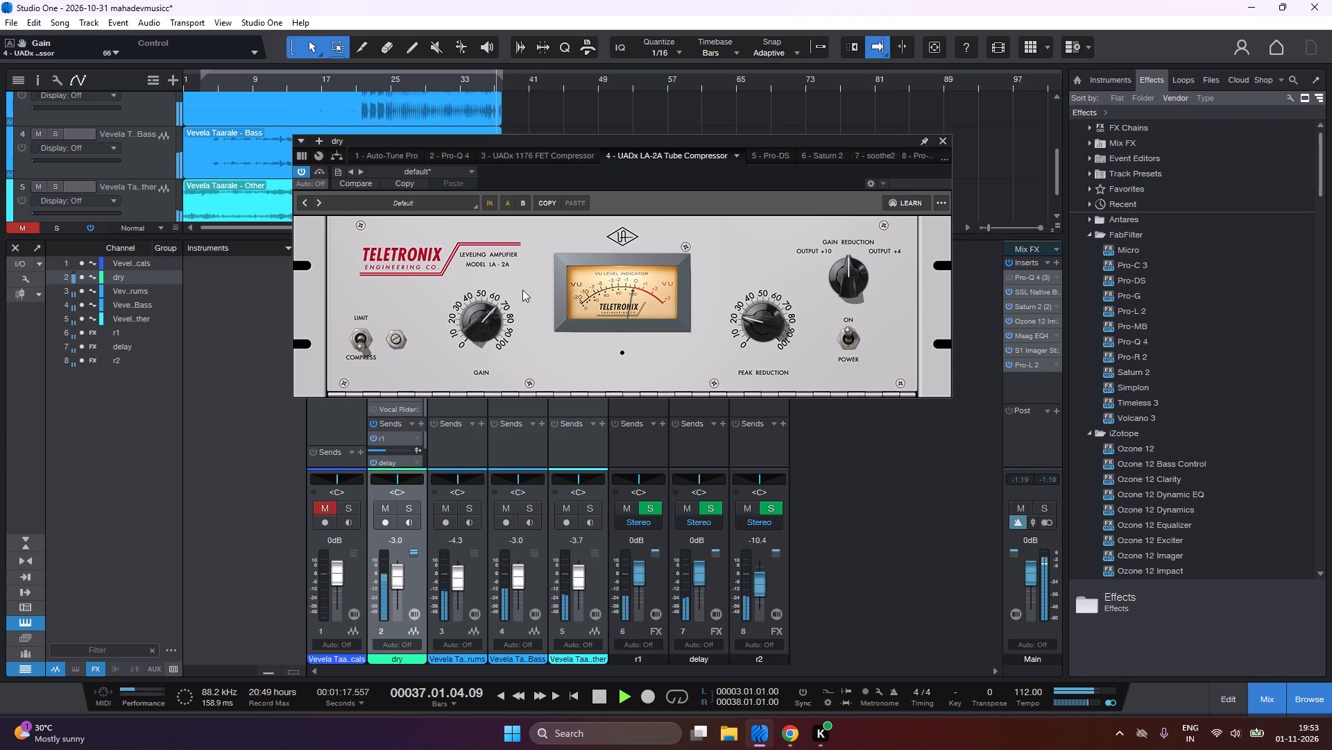
drag(522, 290, 505, 331)
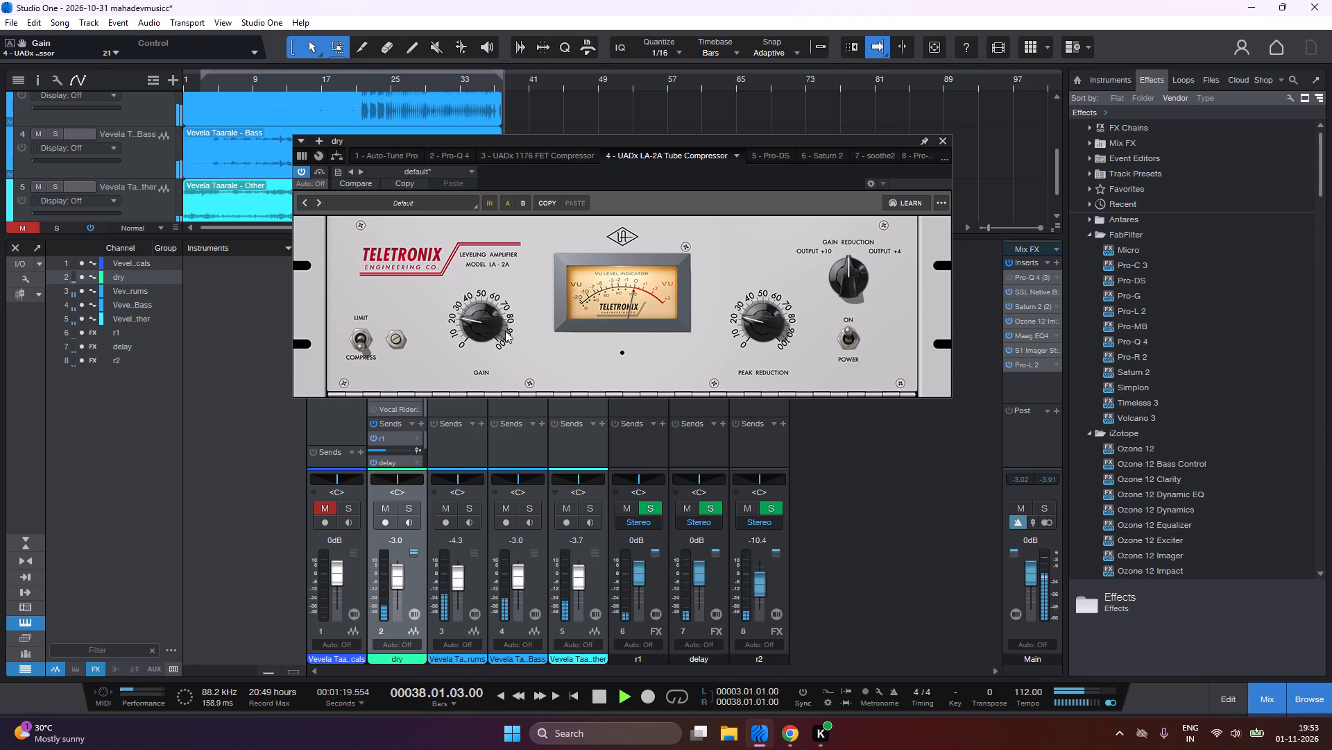
drag(505, 331, 559, 210)
key(1)
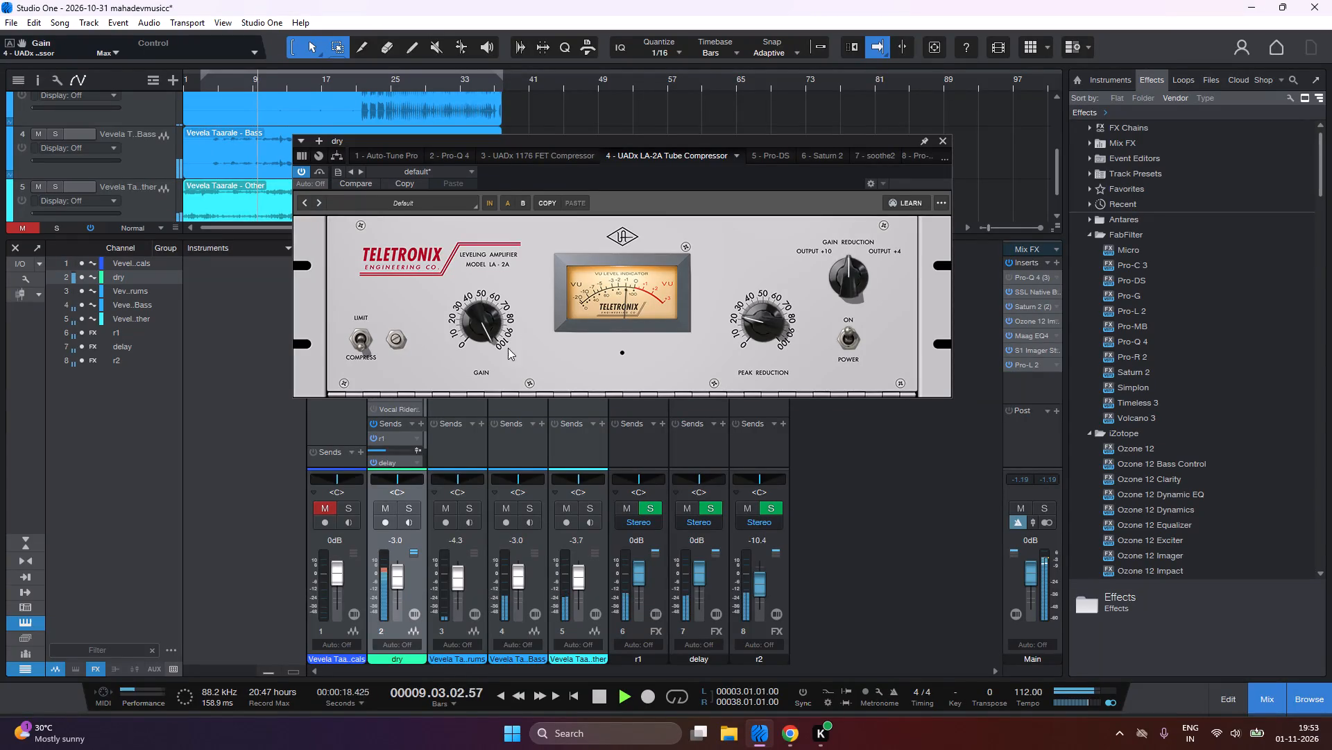
drag(476, 322, 498, 400)
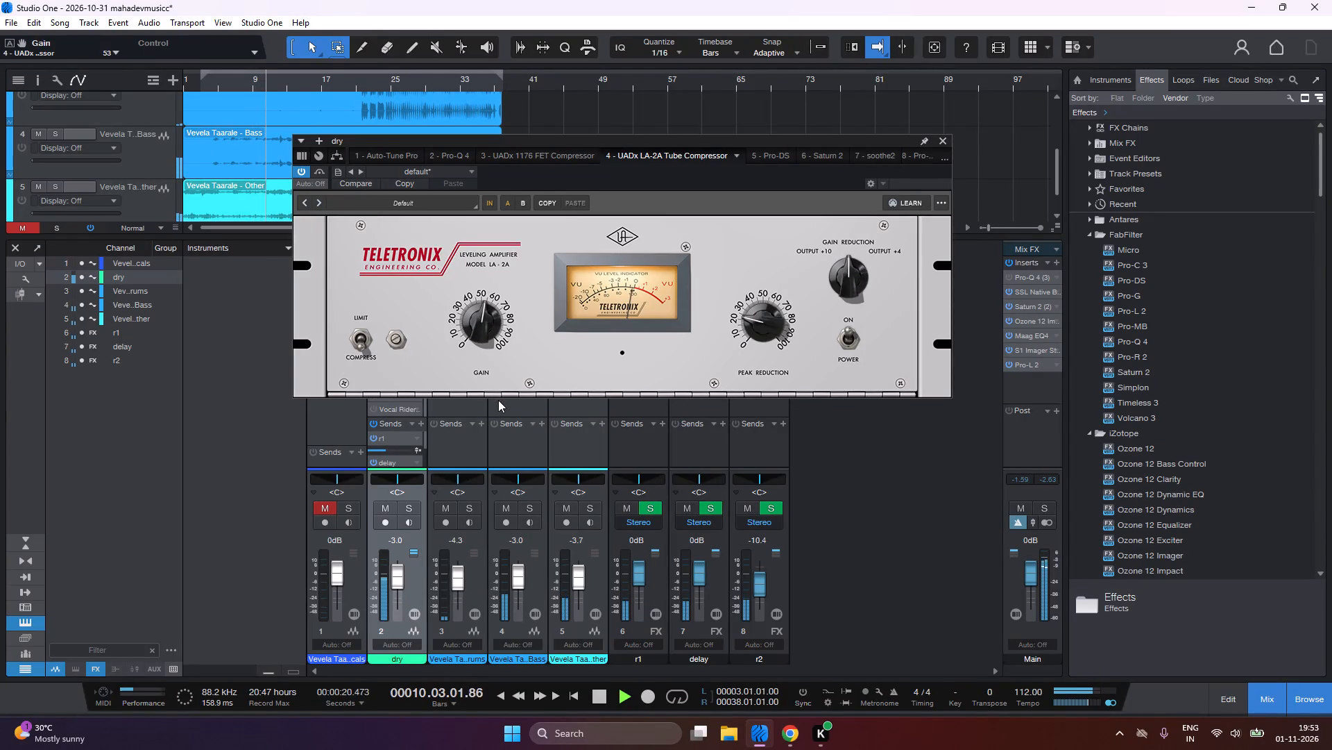
drag(498, 400, 502, 408)
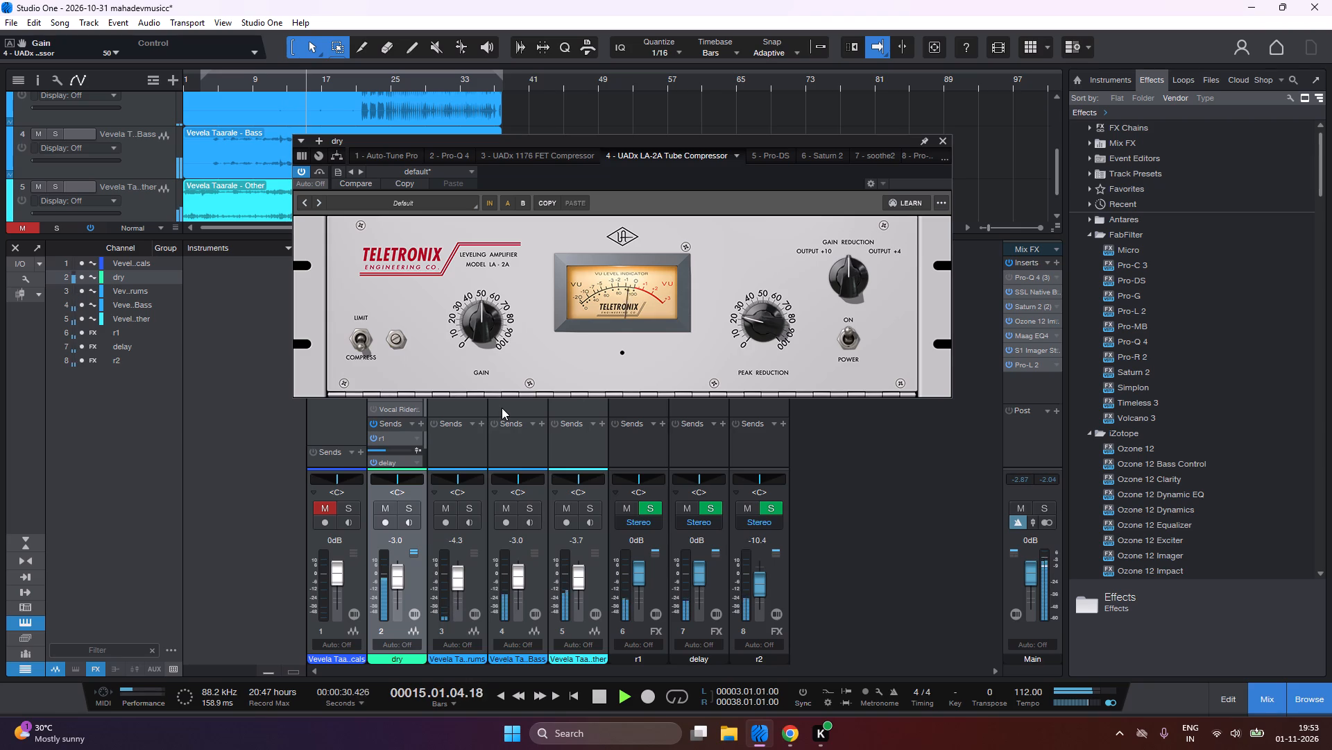
click(400, 569)
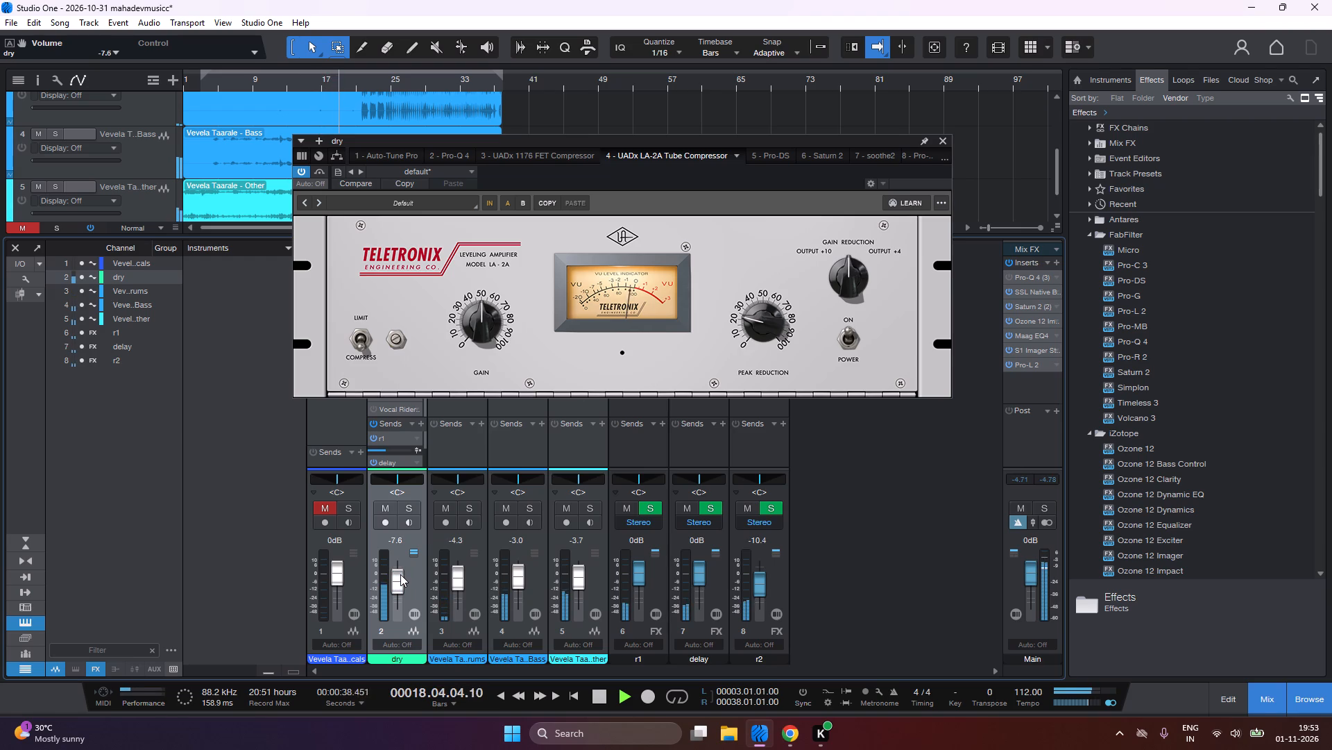
drag(475, 317, 476, 324)
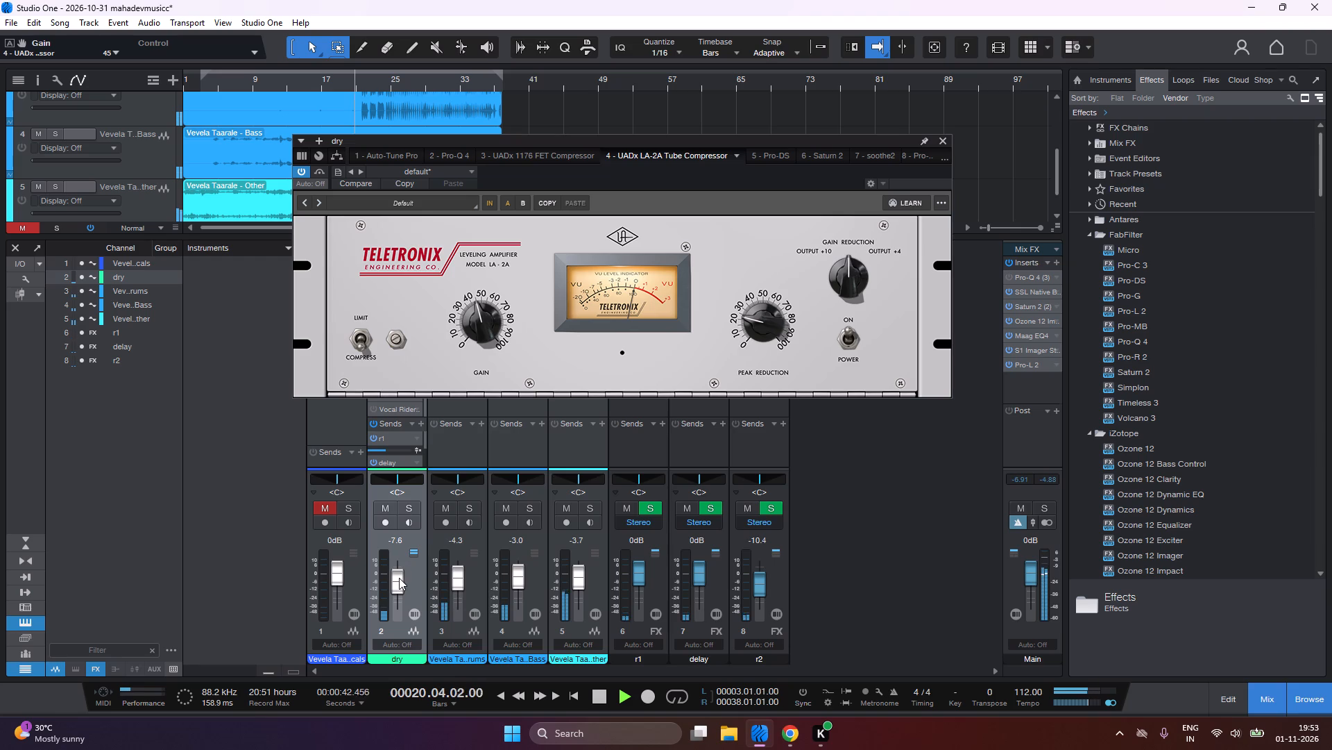
click(399, 578)
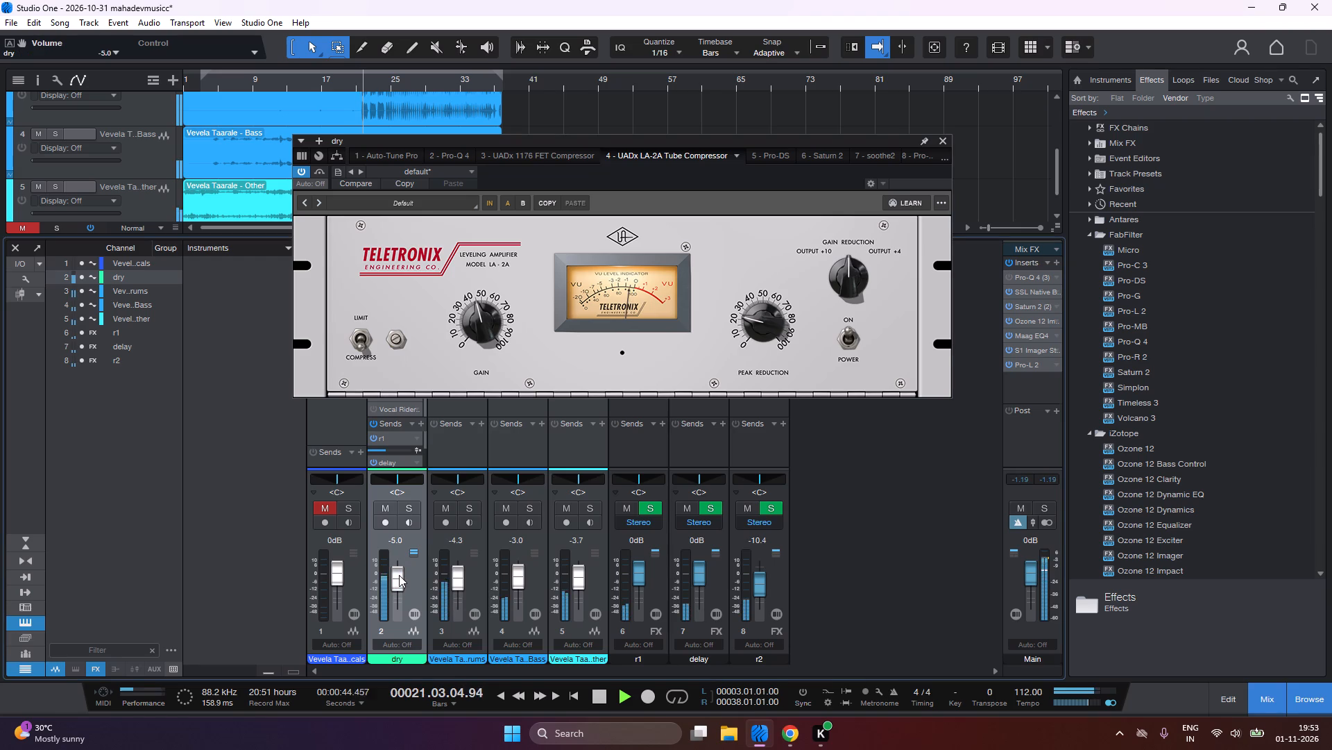
click(944, 139)
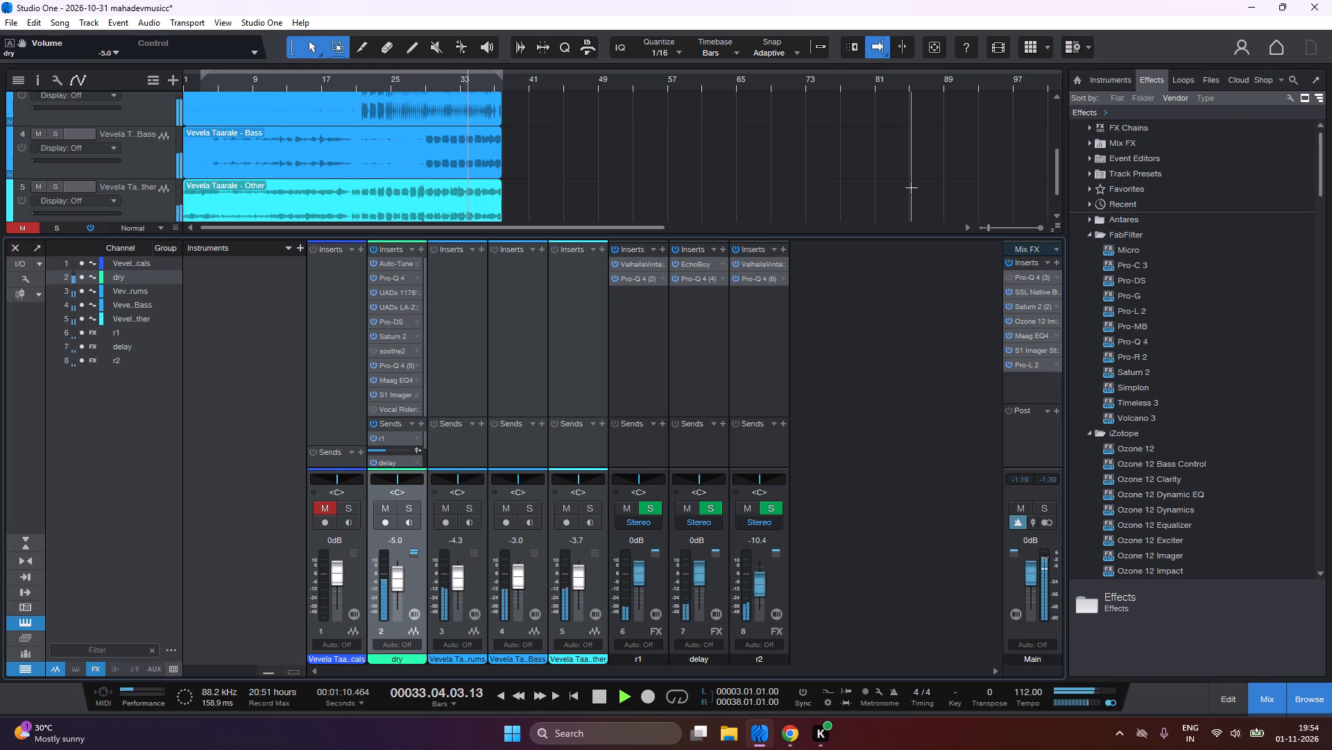
Replay the mix from the loop start and listen to the dry vocal's balance against the backing tracks.
key(1)
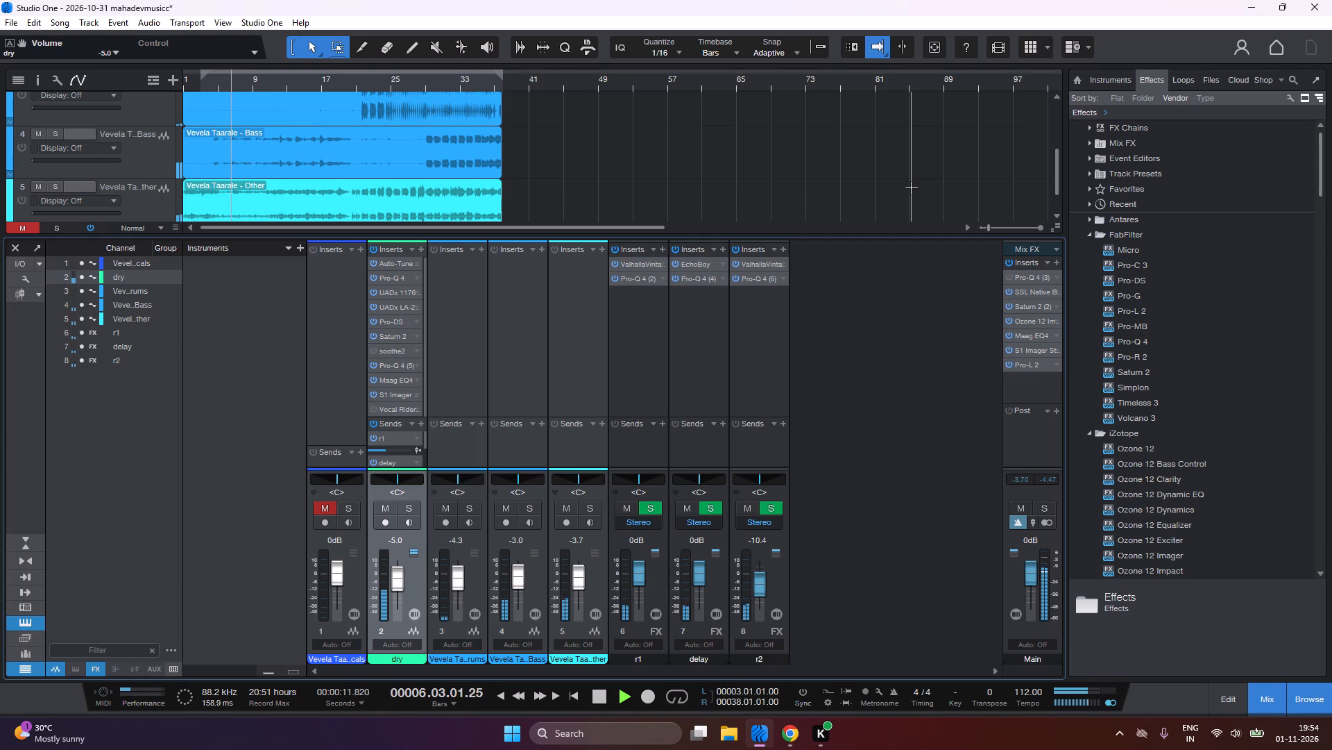
scroll(911, 187, down, 1)
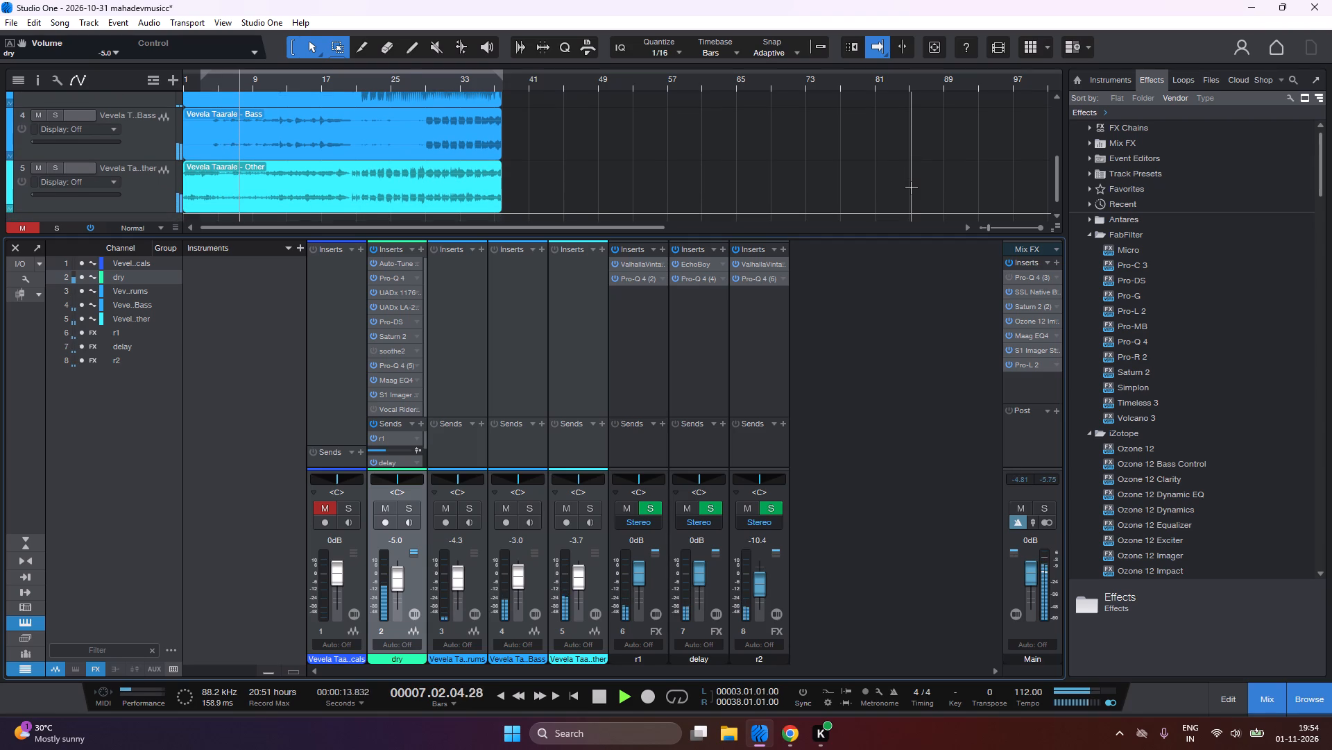
scroll(911, 187, down, 1)
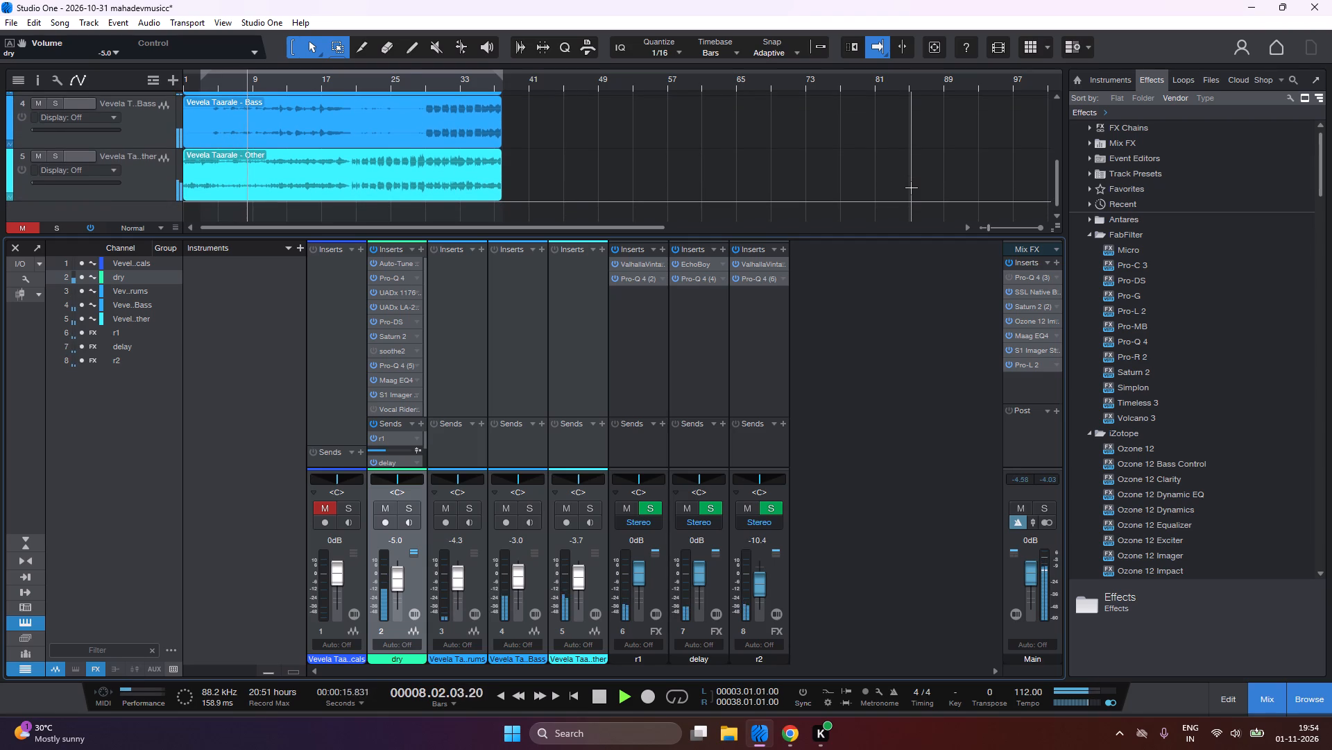
scroll(911, 187, down, 1)
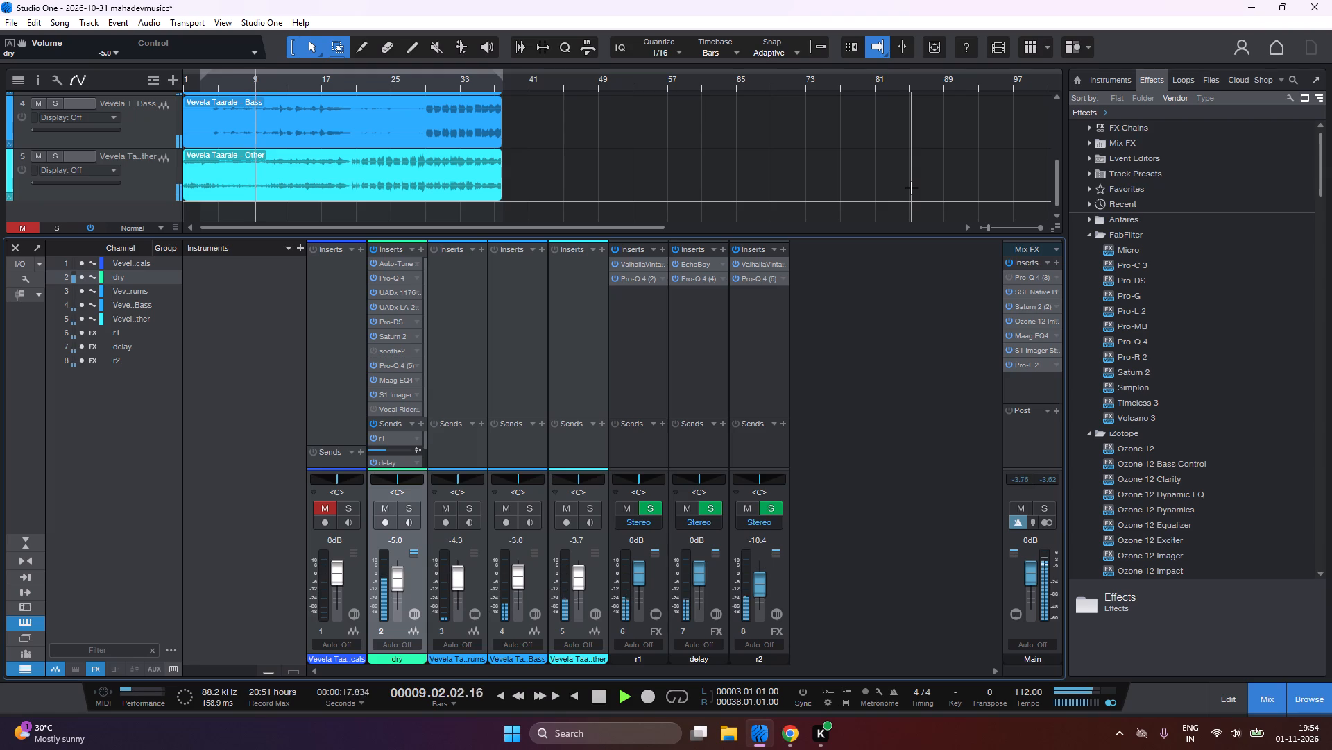
scroll(911, 187, down, 1)
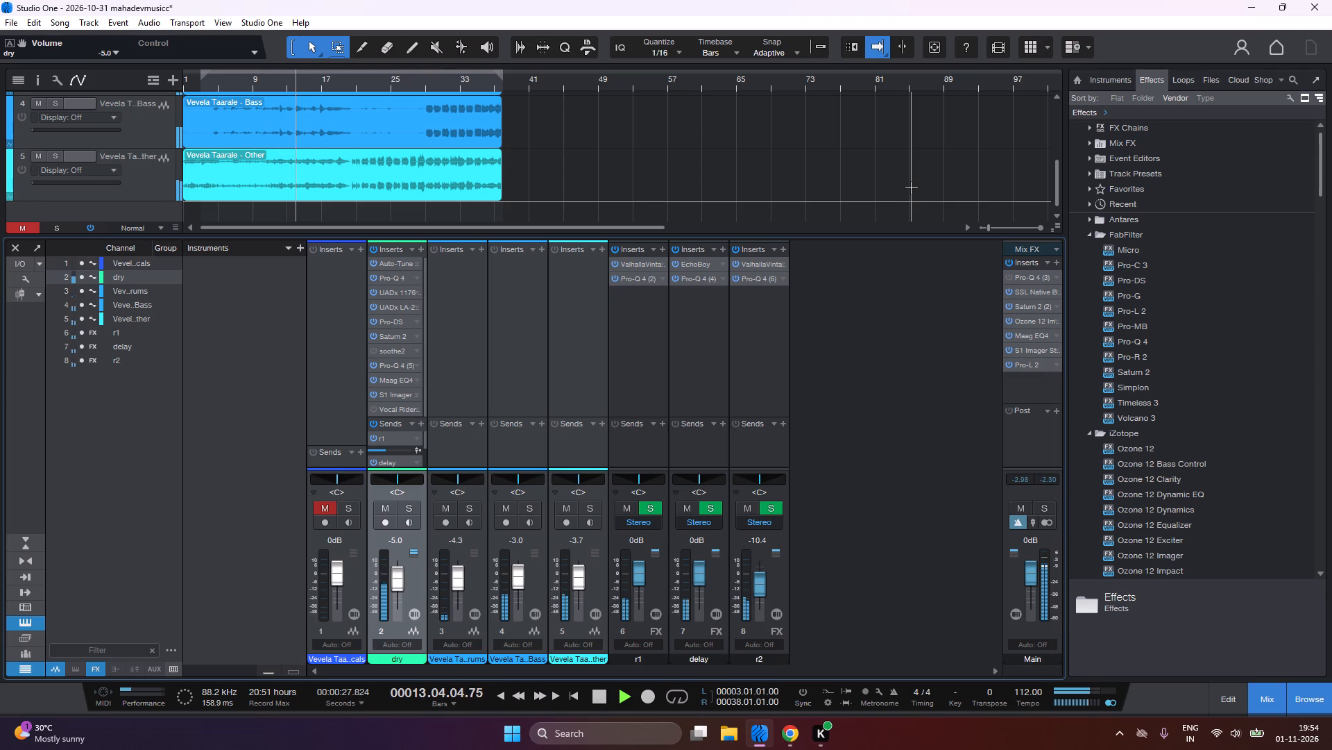
scroll(911, 187, down, 1)
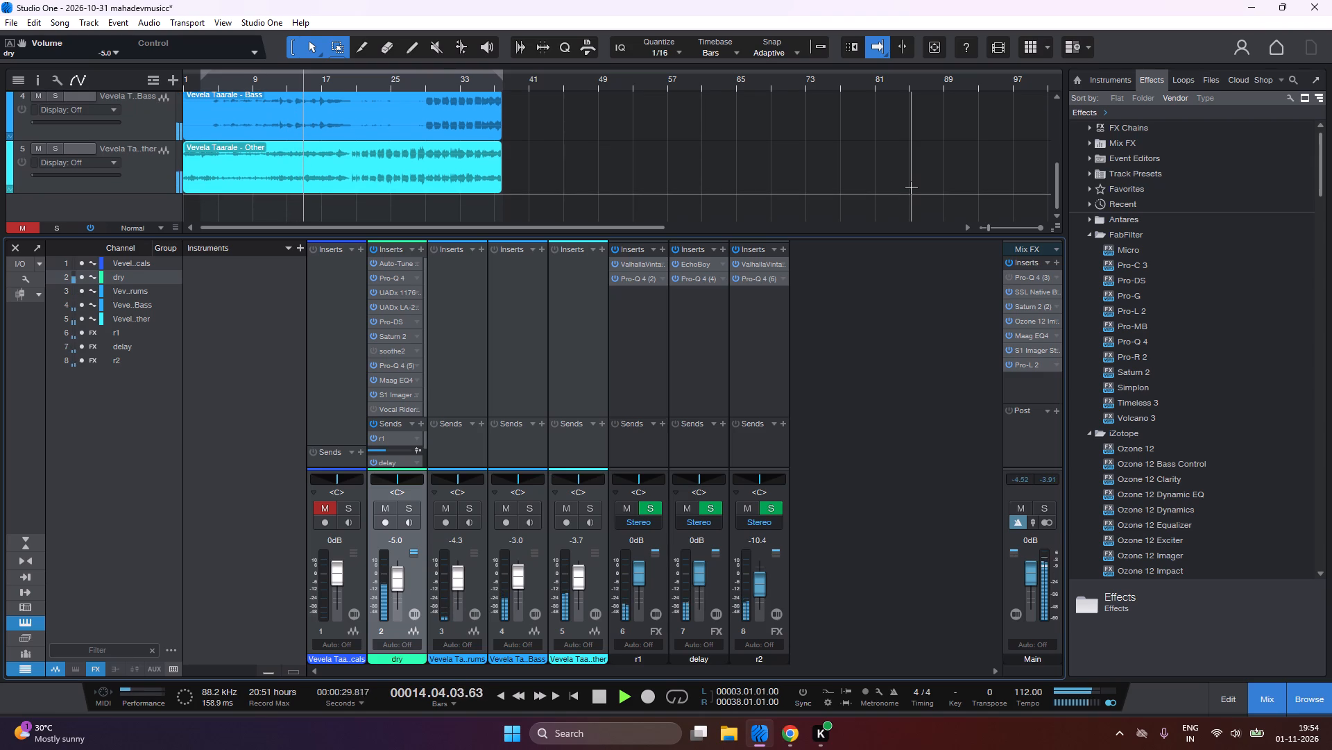
scroll(911, 187, down, 1)
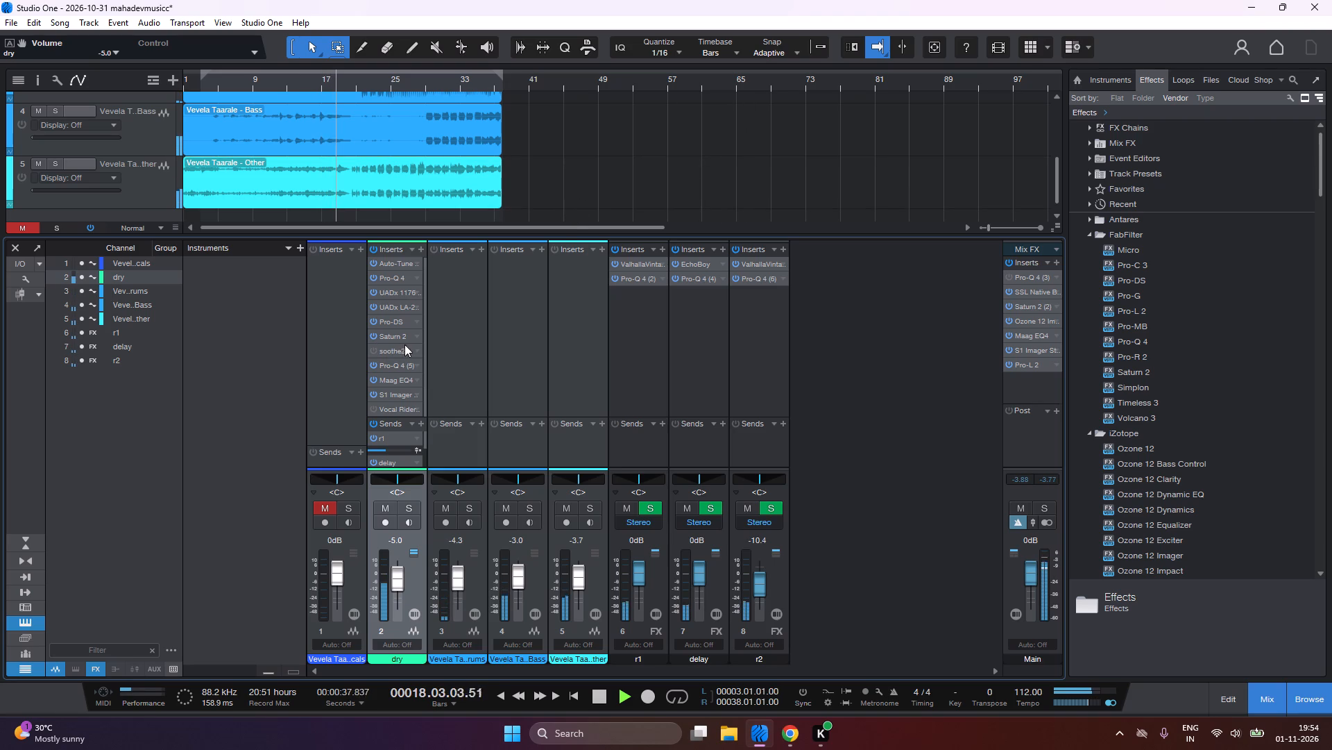
Set the bell near 490 Hz (band 2) in the dry channel's Pro-Q 4 (5) to a gain of +7.00 dB, and close the plugin.
click(417, 369)
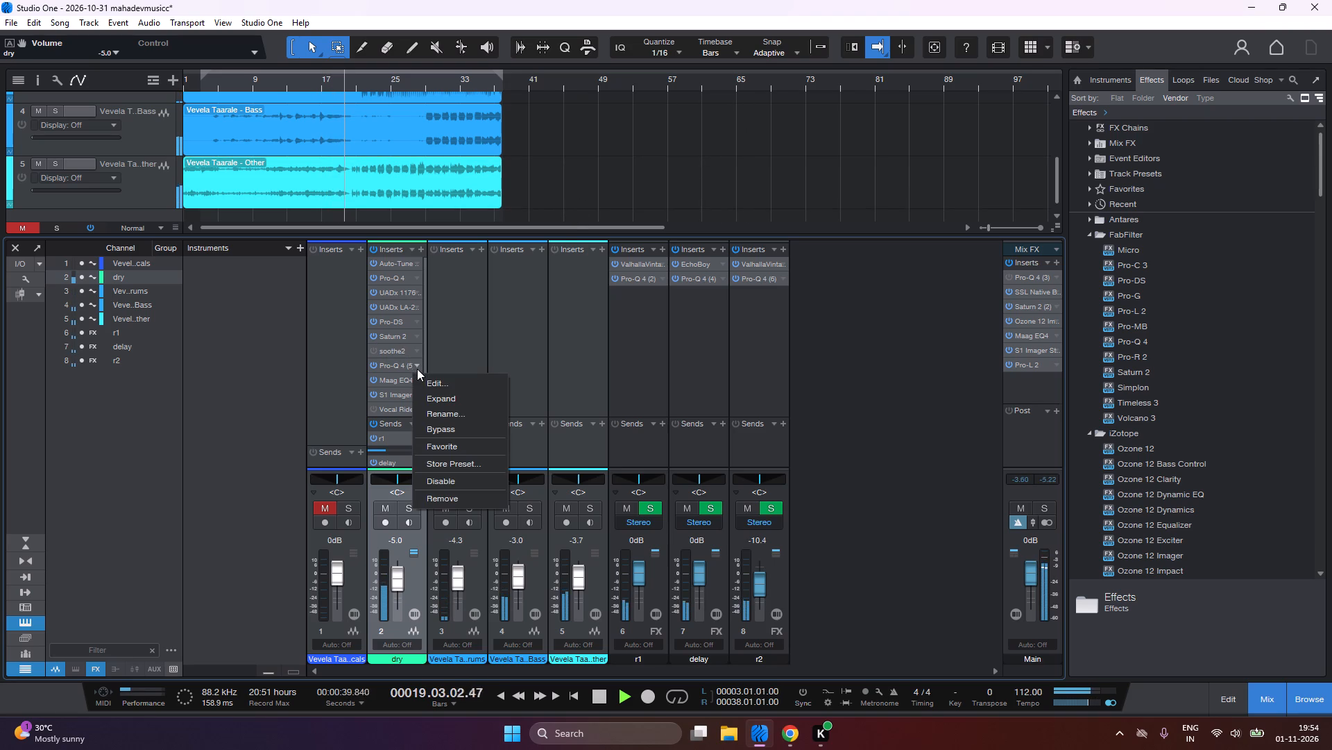
click(434, 380)
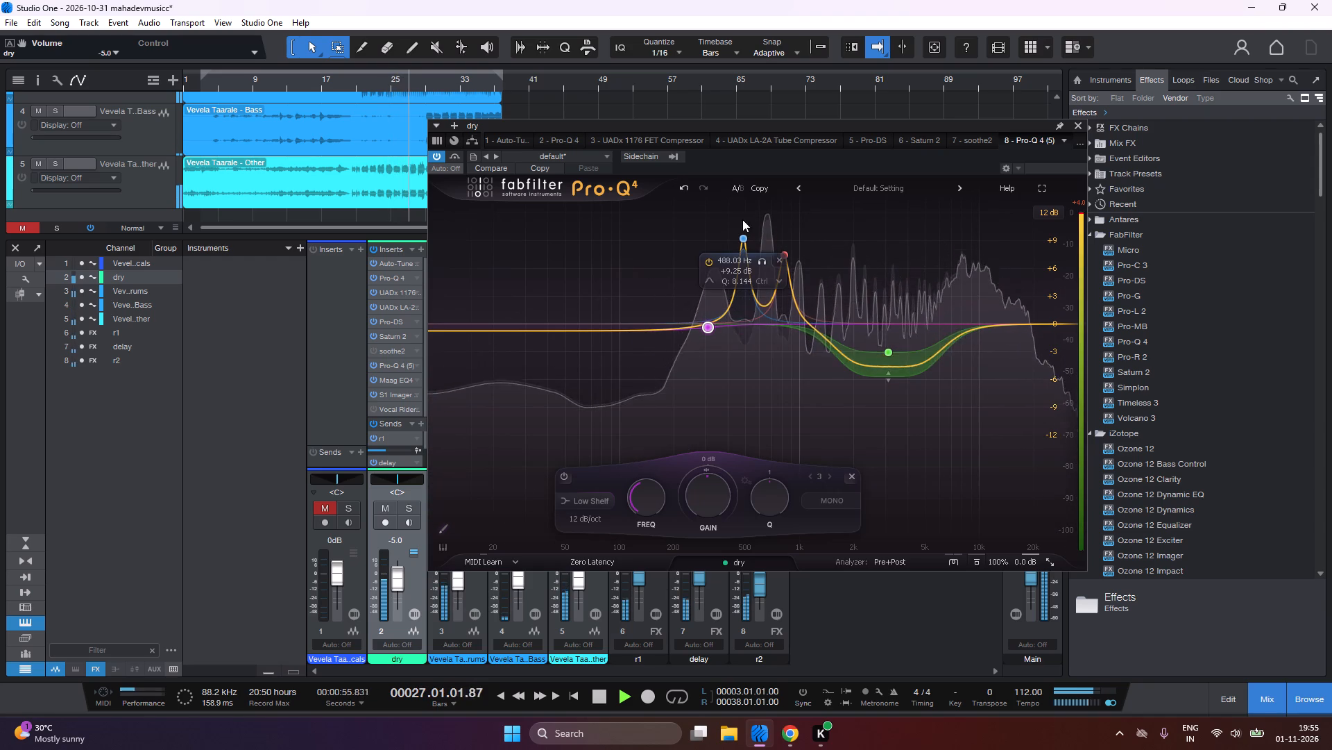
drag(742, 237, 741, 243)
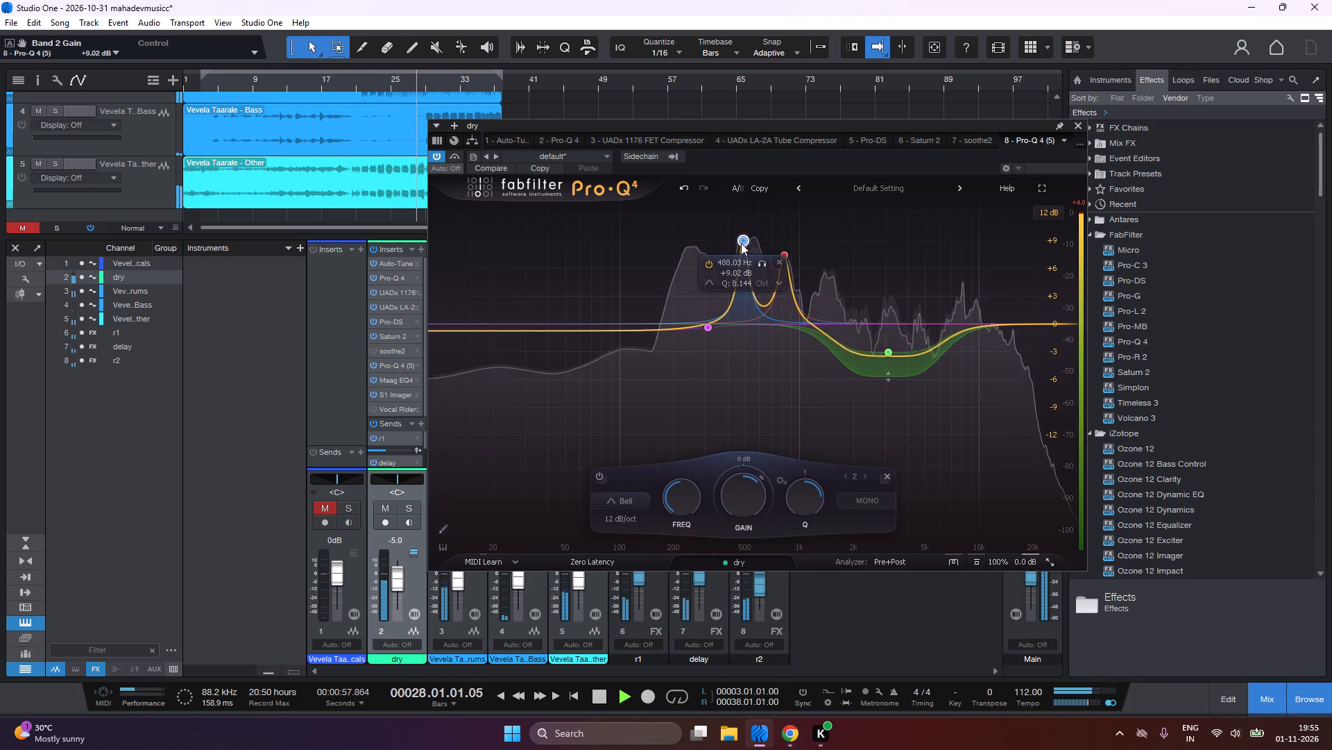
drag(741, 243, 738, 262)
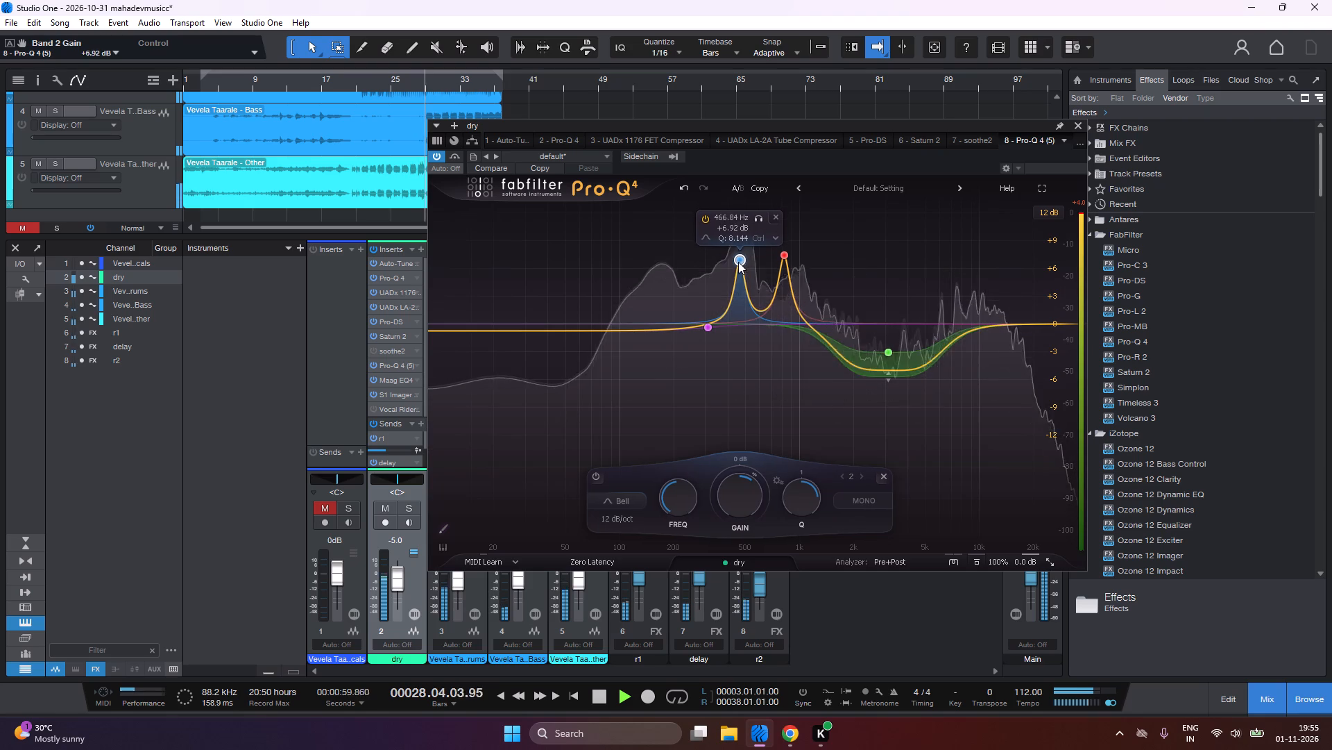
drag(738, 262, 742, 253)
drag(742, 253, 742, 259)
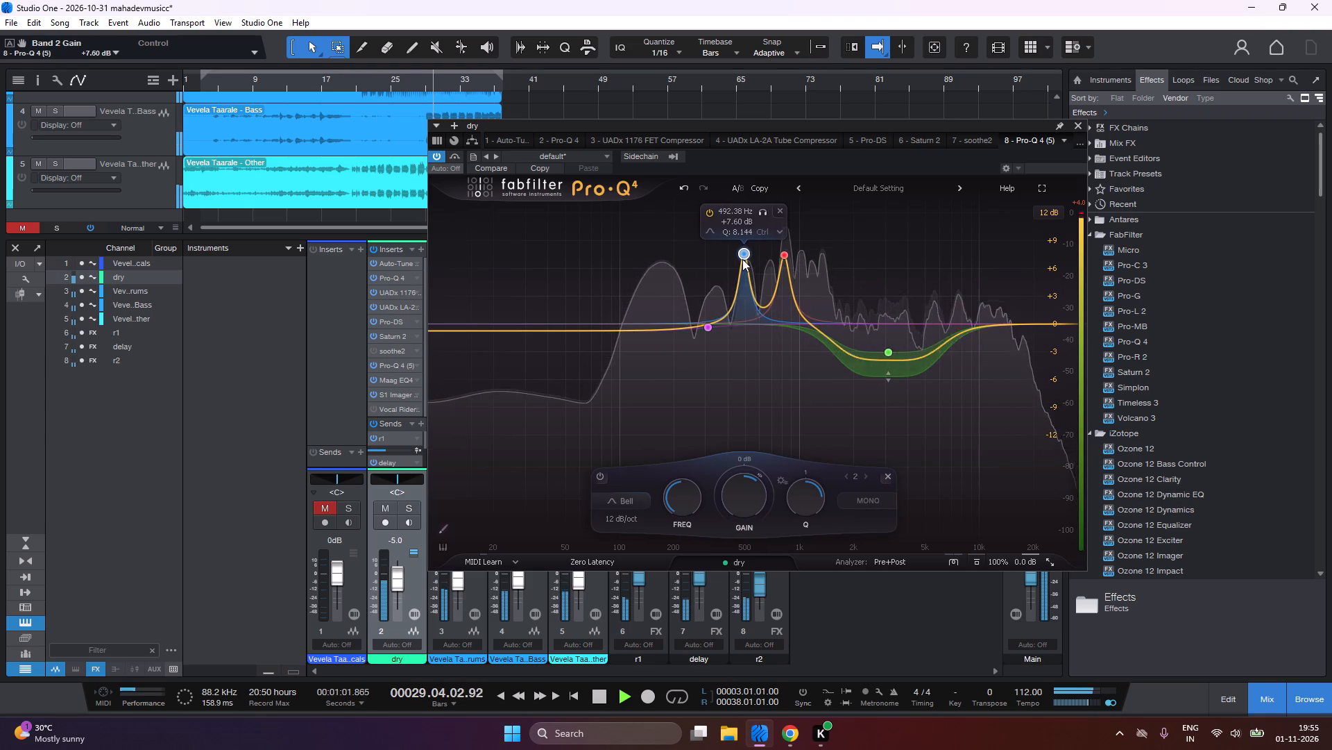
drag(742, 259, 743, 268)
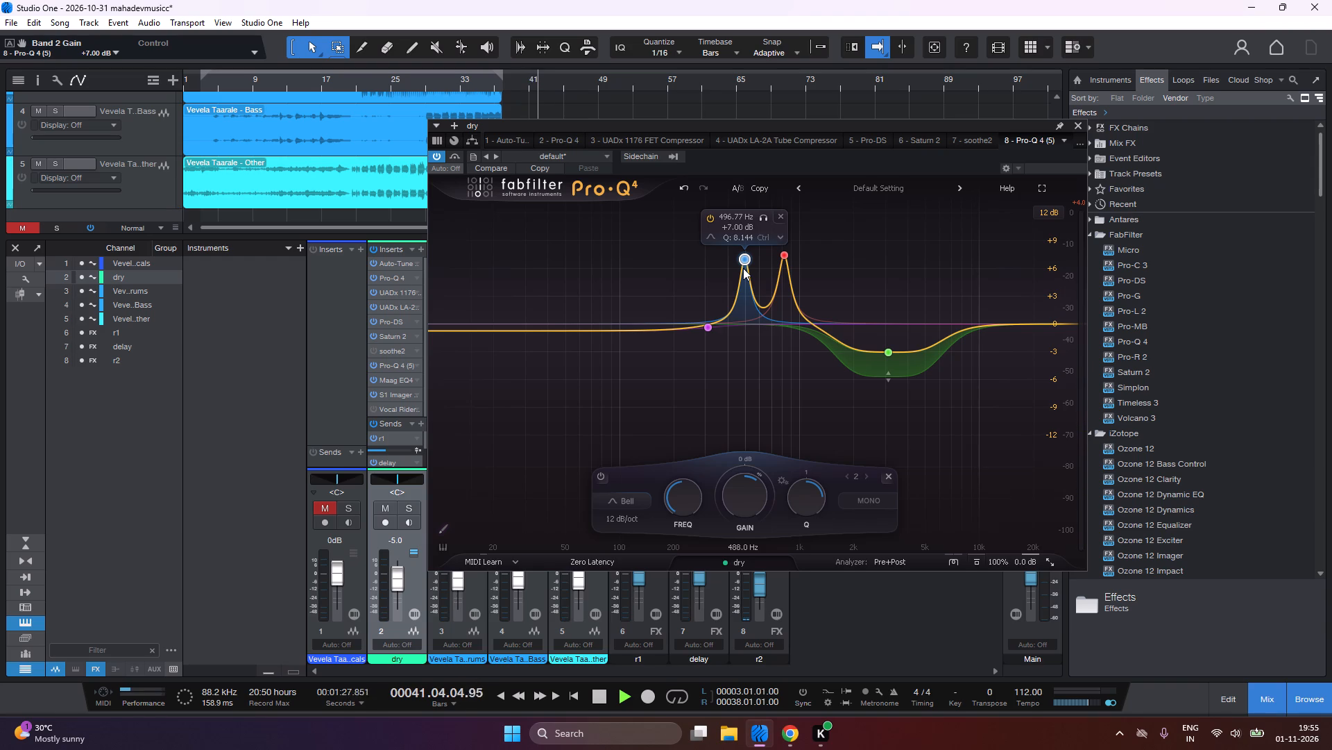
click(1077, 125)
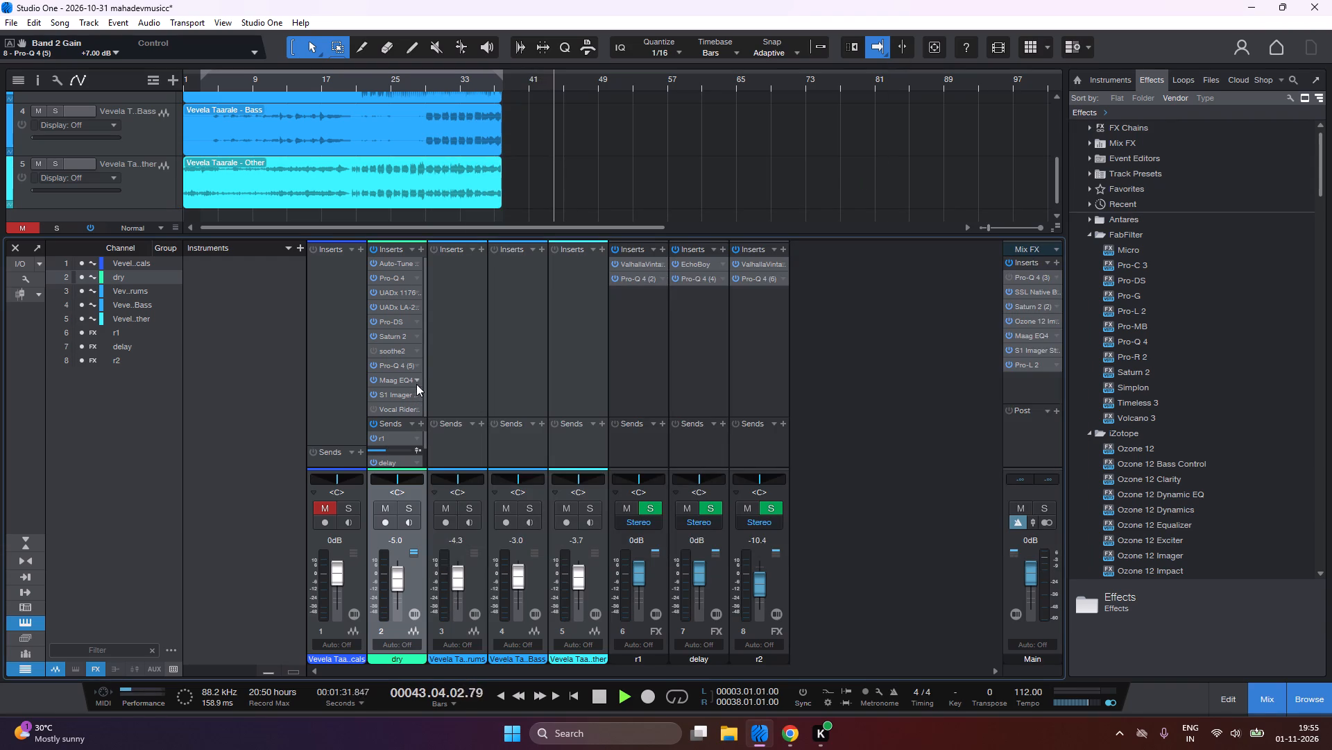
Set the Air Band in the dry channel's Maag EQ4 to 20 kHz, replay from the loop start to check it, and close the plugin.
drag(416, 378, 428, 392)
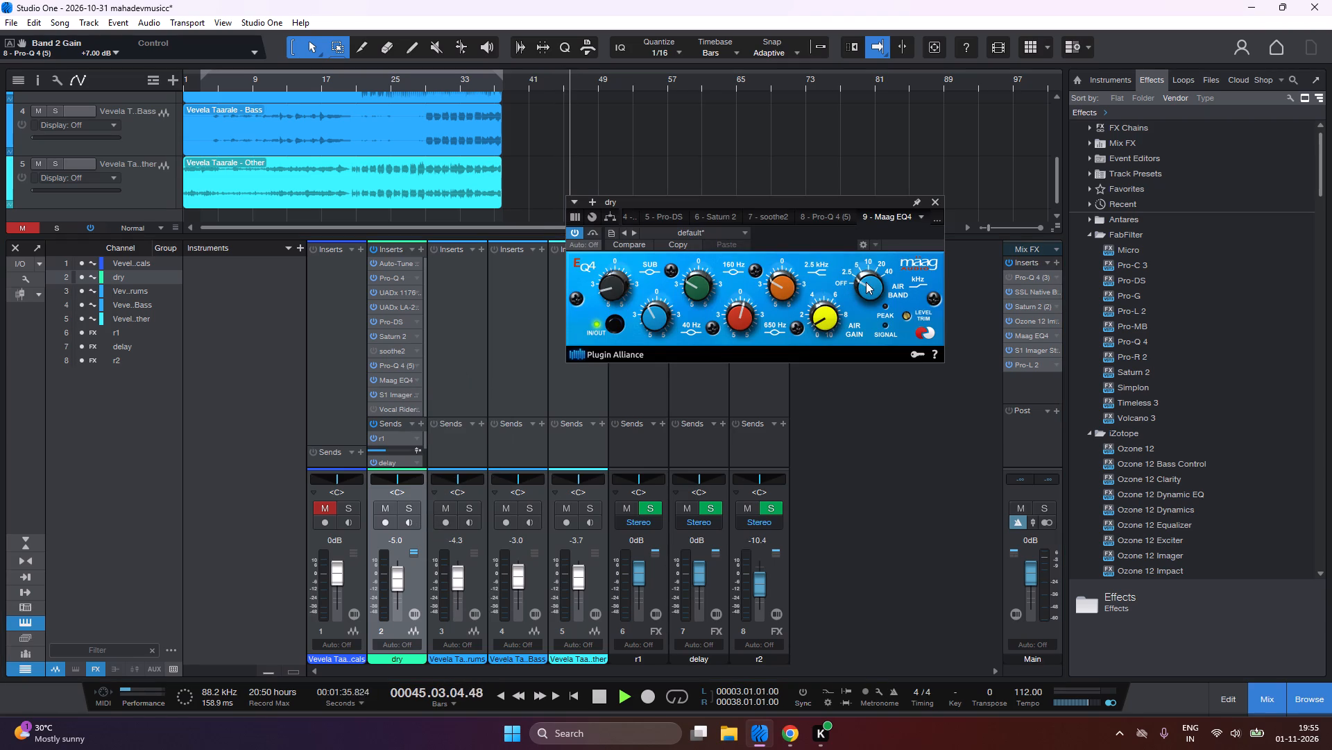
drag(866, 282, 890, 253)
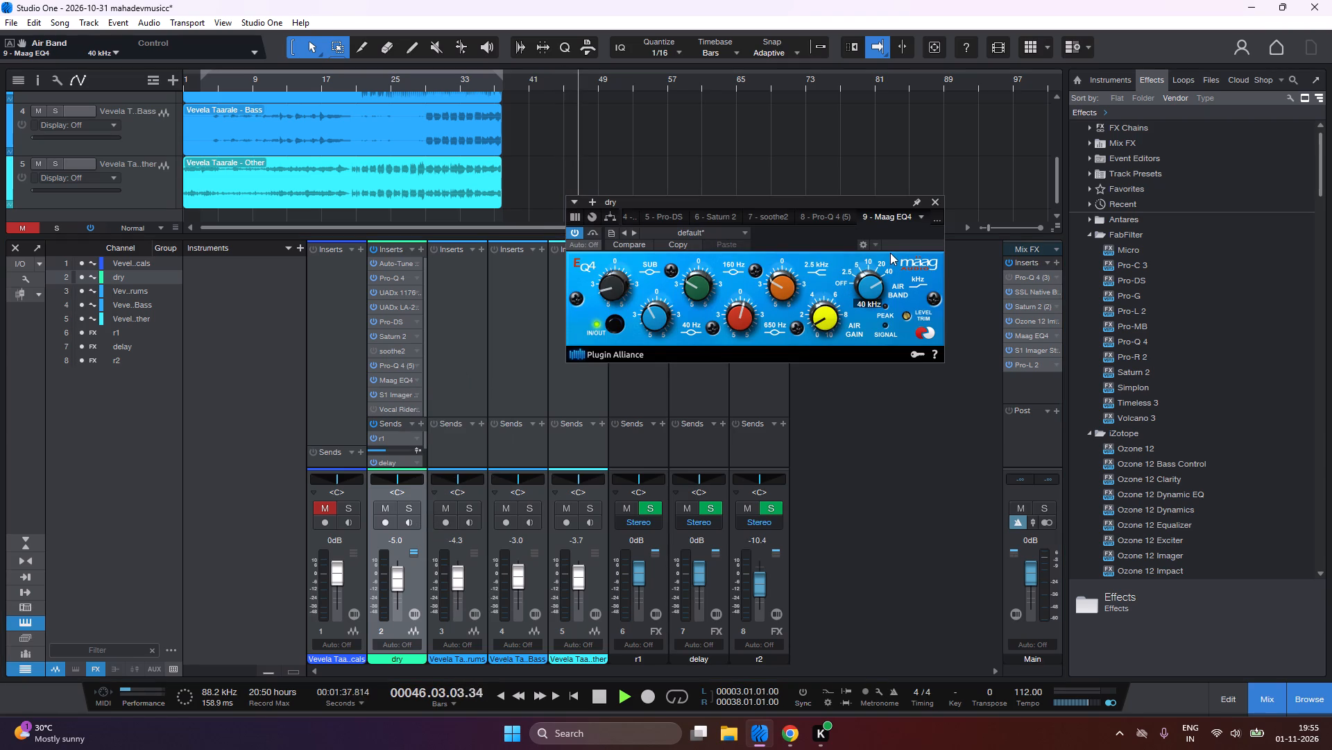
drag(890, 253, 886, 262)
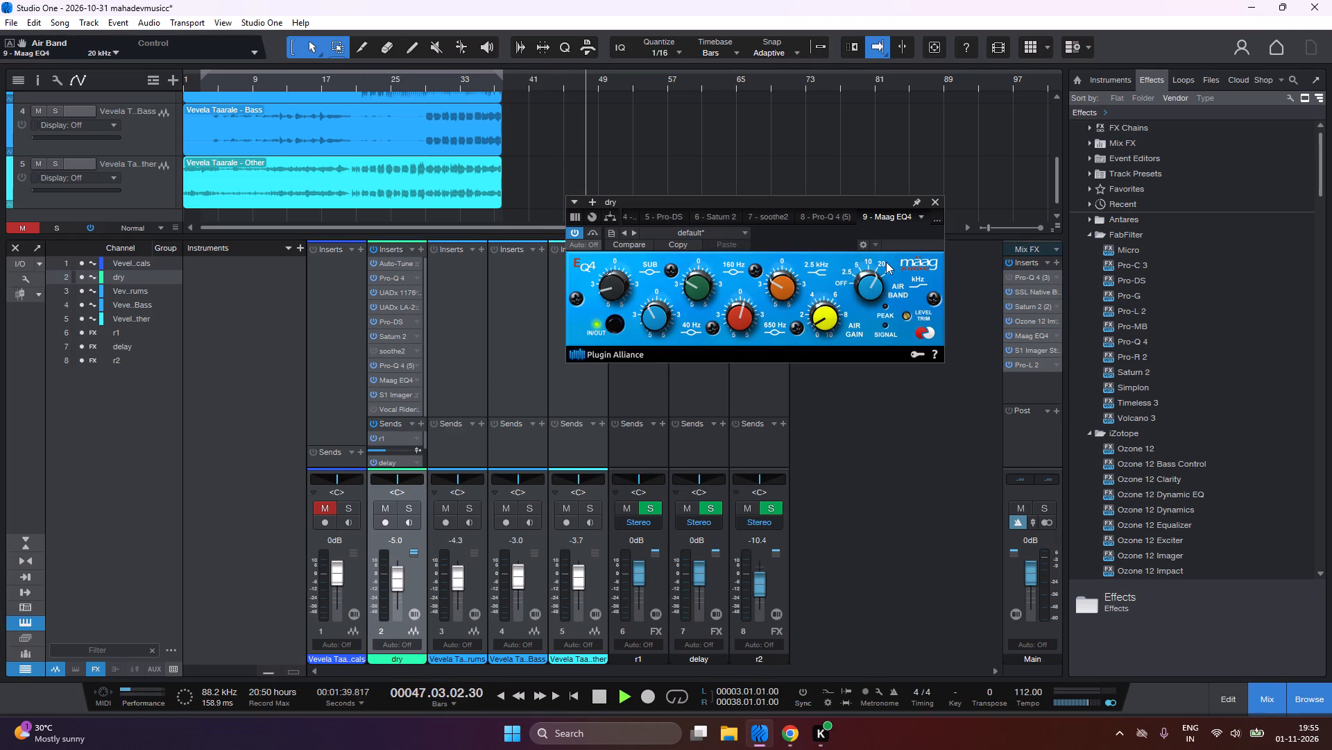
key(1)
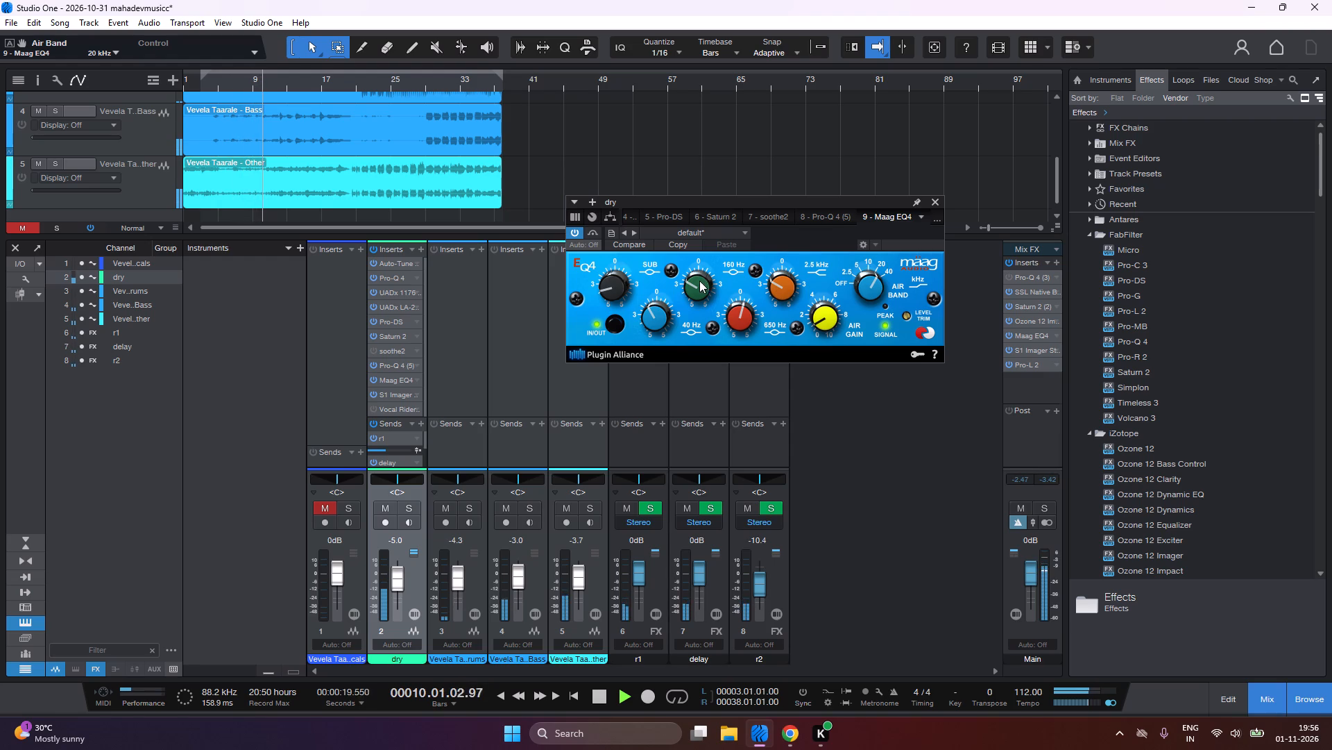
click(935, 199)
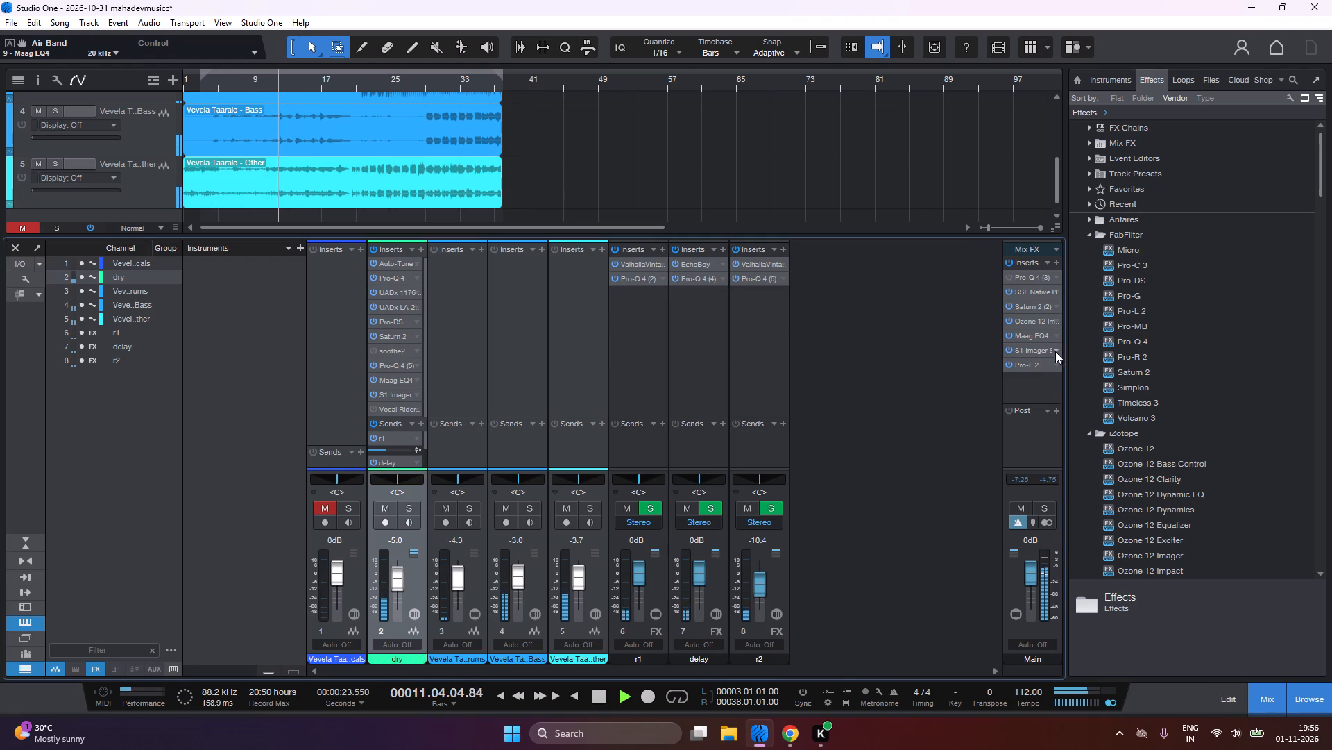
Set the channel linking in the Main channel's Pro-L 2 to 34% for transients and 68% for release, and close the limiter.
click(1056, 368)
click(1058, 379)
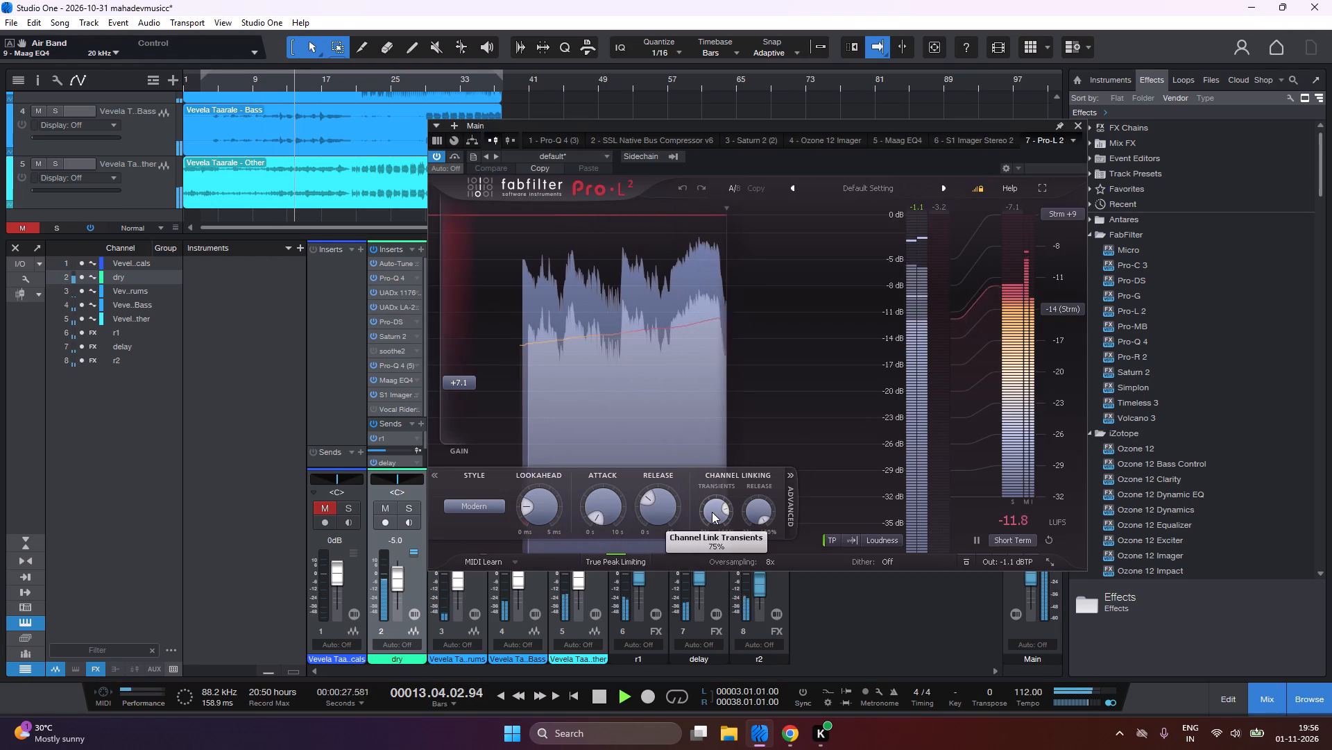
drag(712, 512, 714, 598)
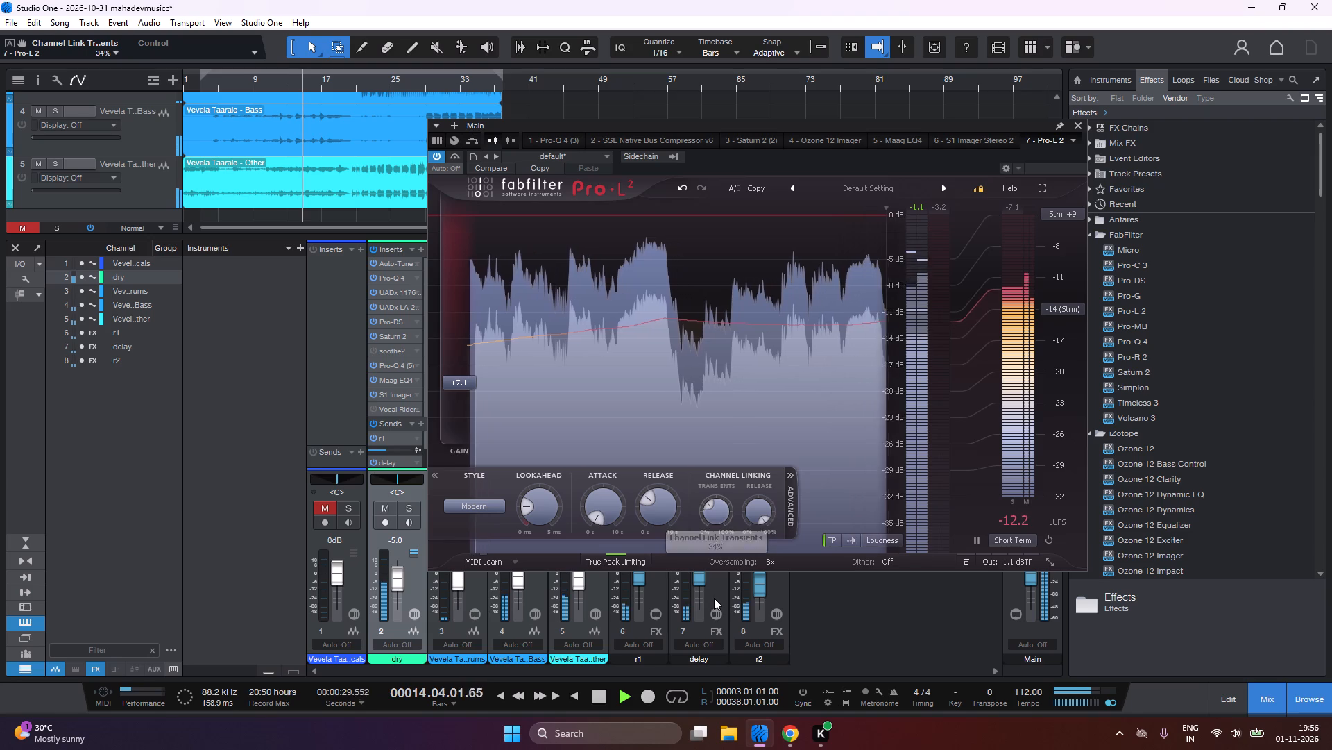
drag(758, 501, 755, 553)
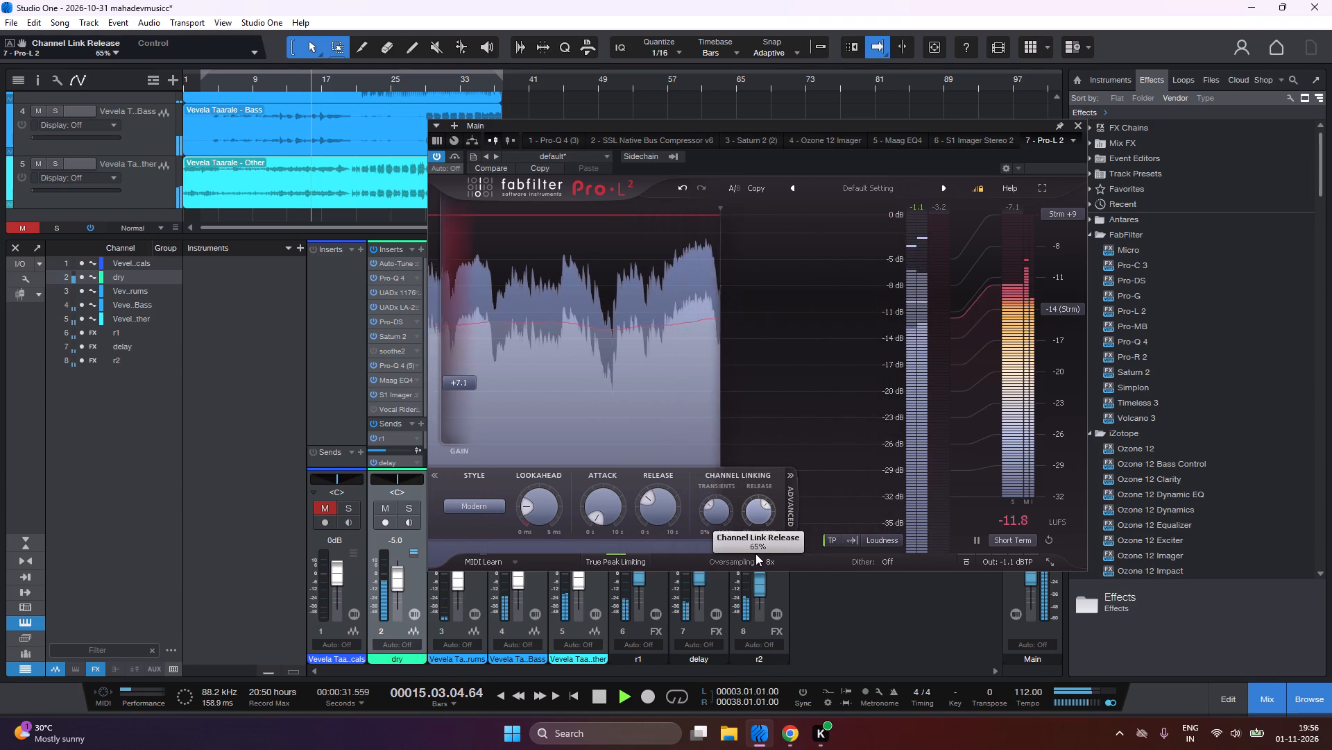
drag(755, 553, 760, 547)
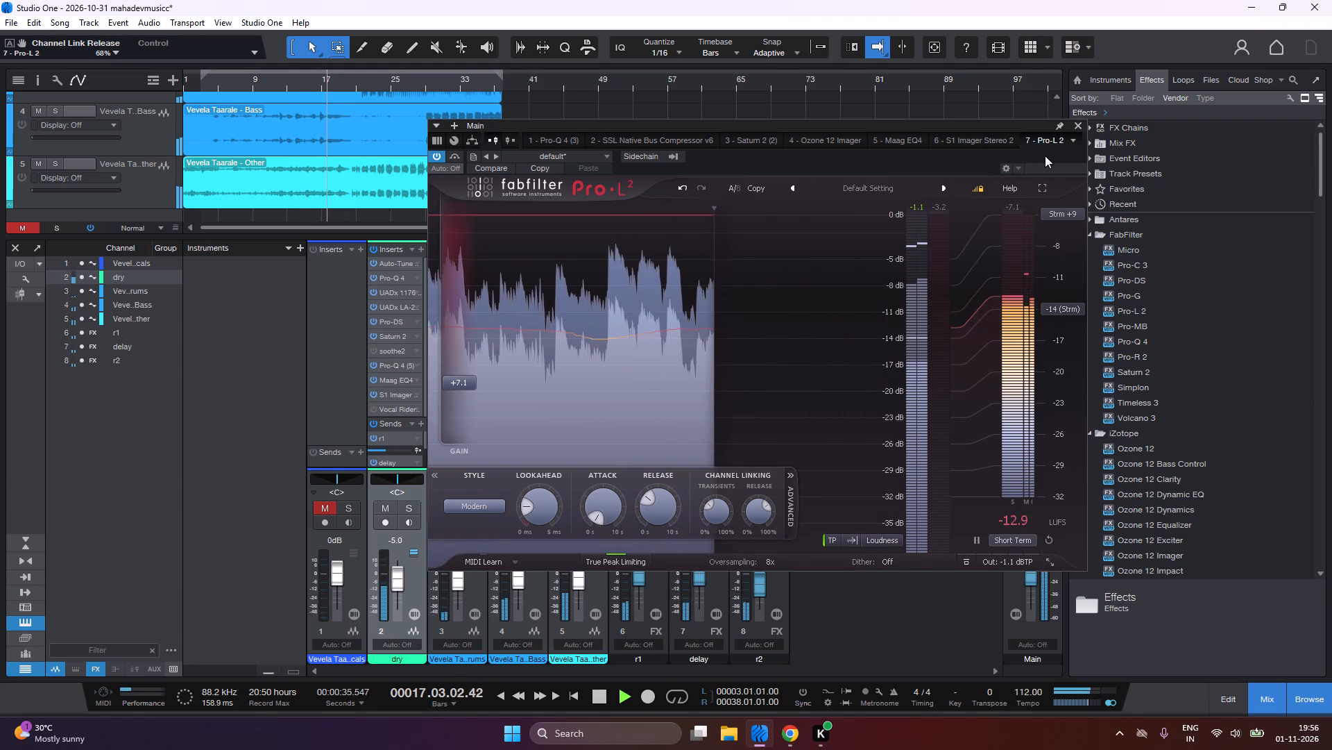
click(1073, 128)
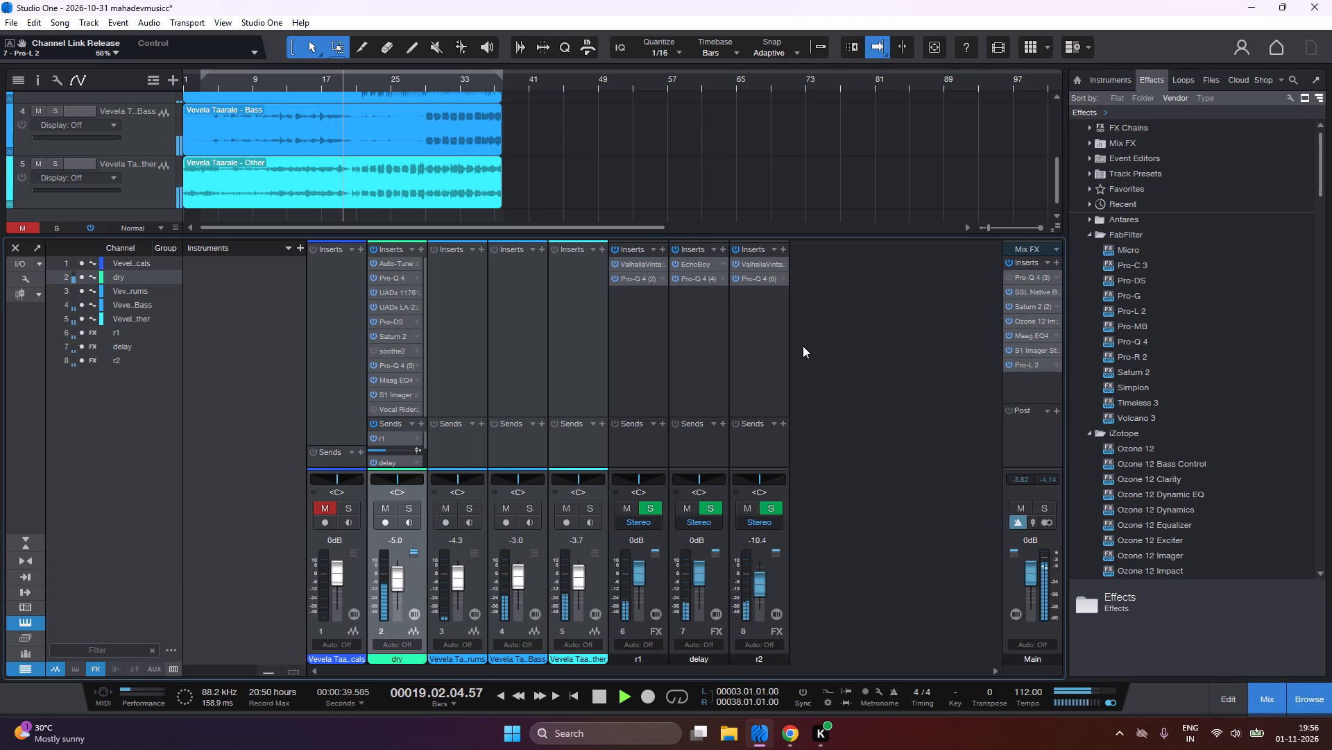
Replay the mix from the loop start, set the Band 1 Drive in the dry channel's Saturn 2 to 27.4%, and close the plugin.
key(1)
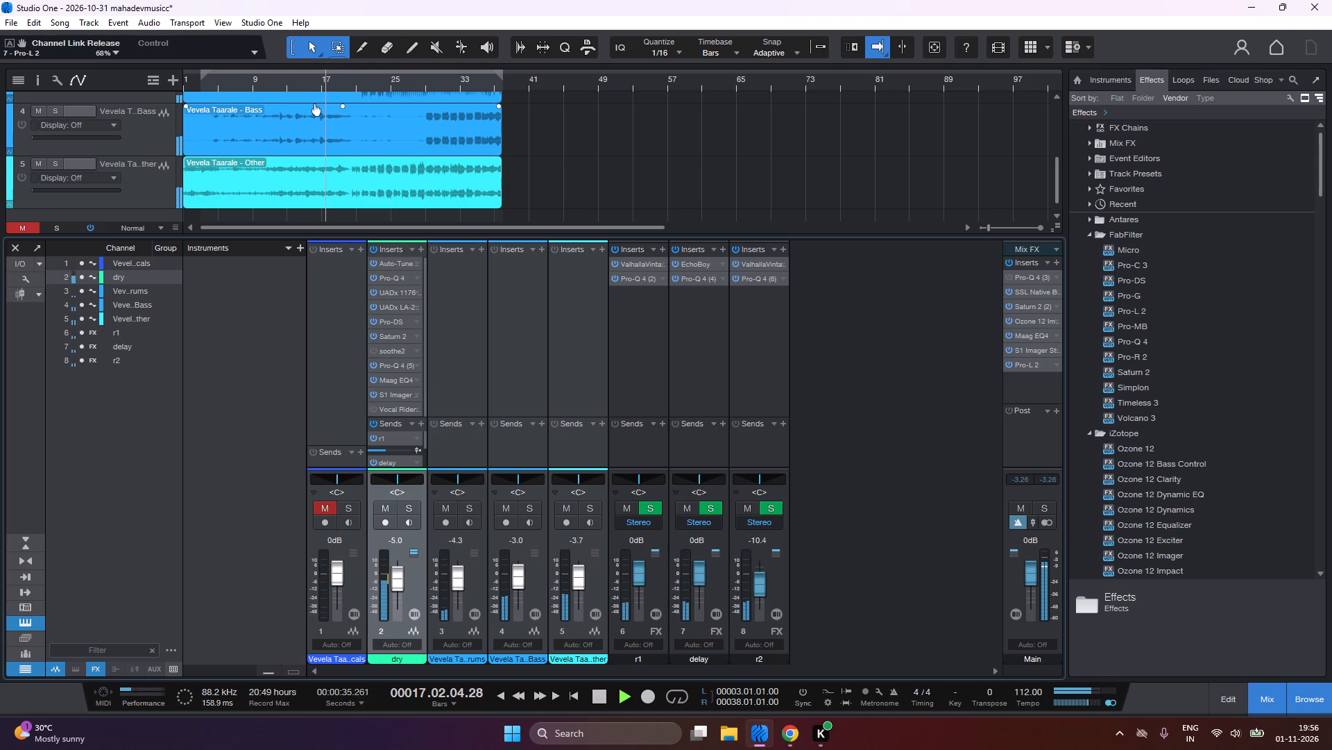
key(1)
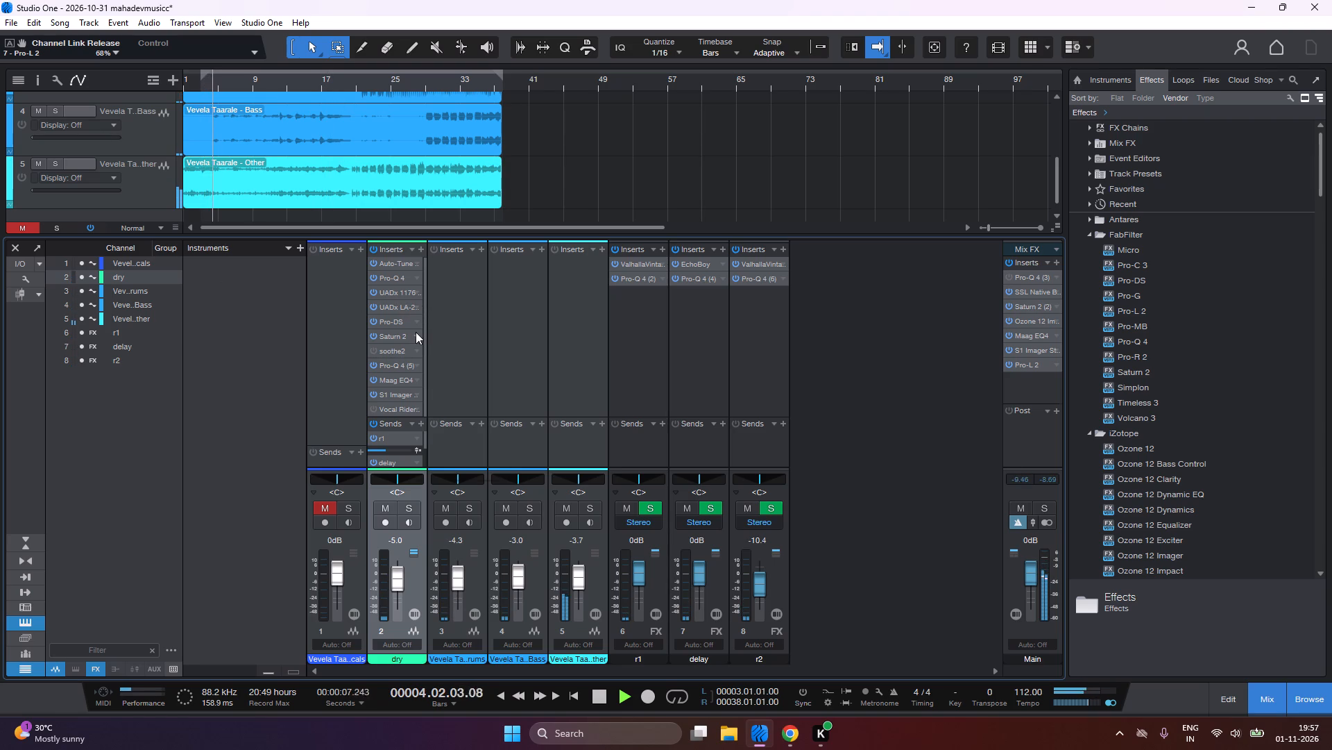
click(416, 332)
click(428, 352)
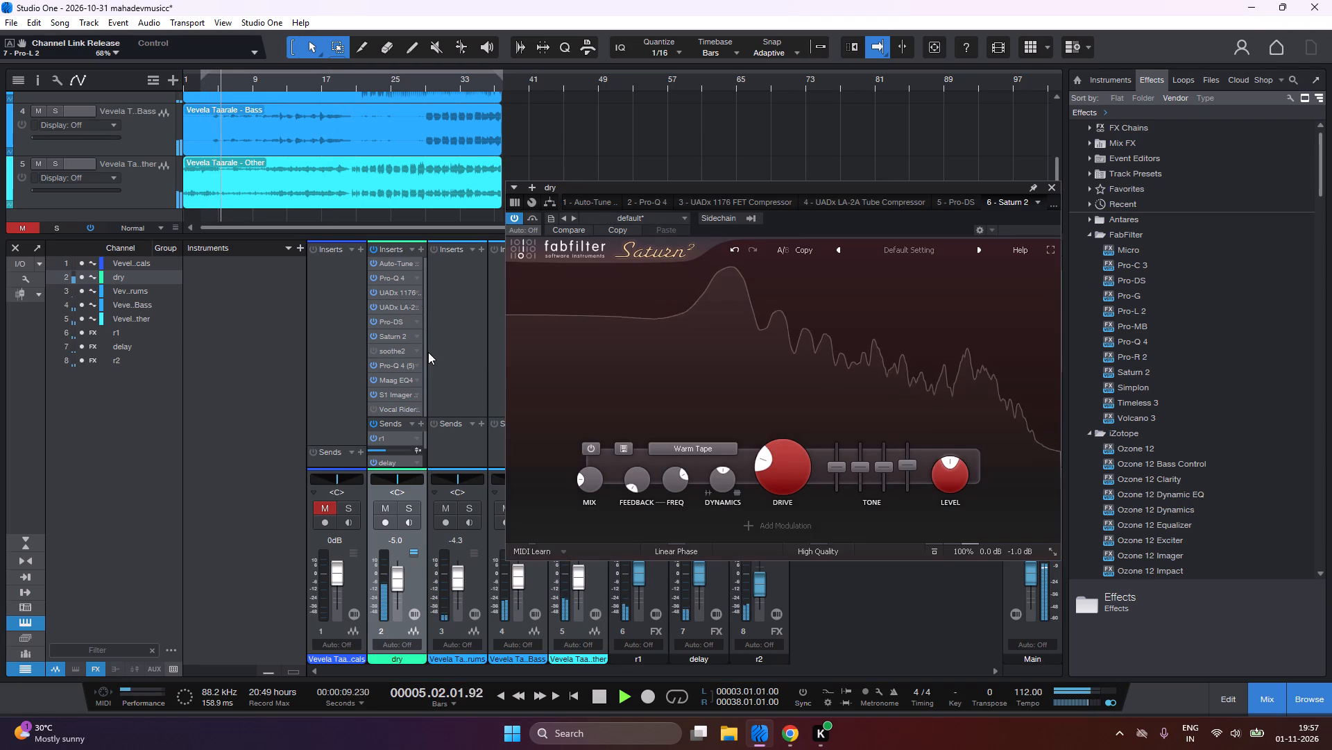
click(784, 471)
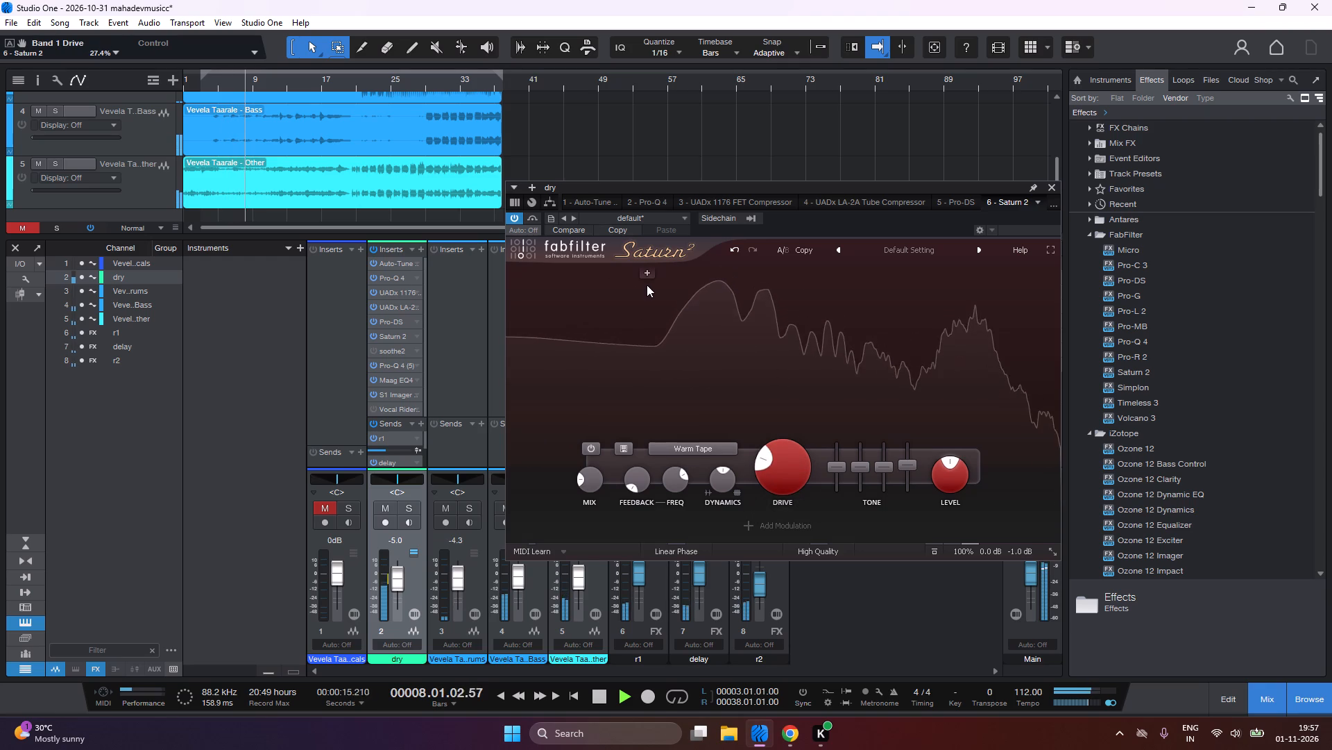
click(1048, 190)
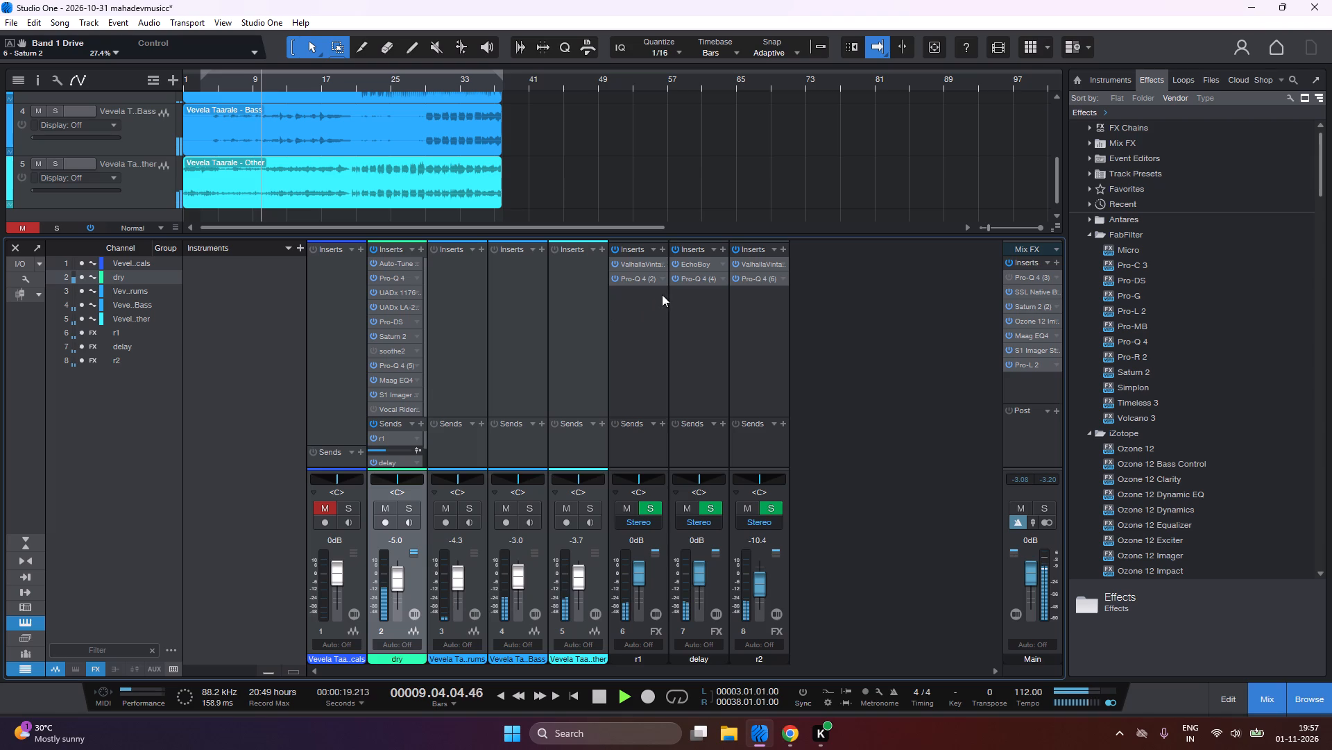
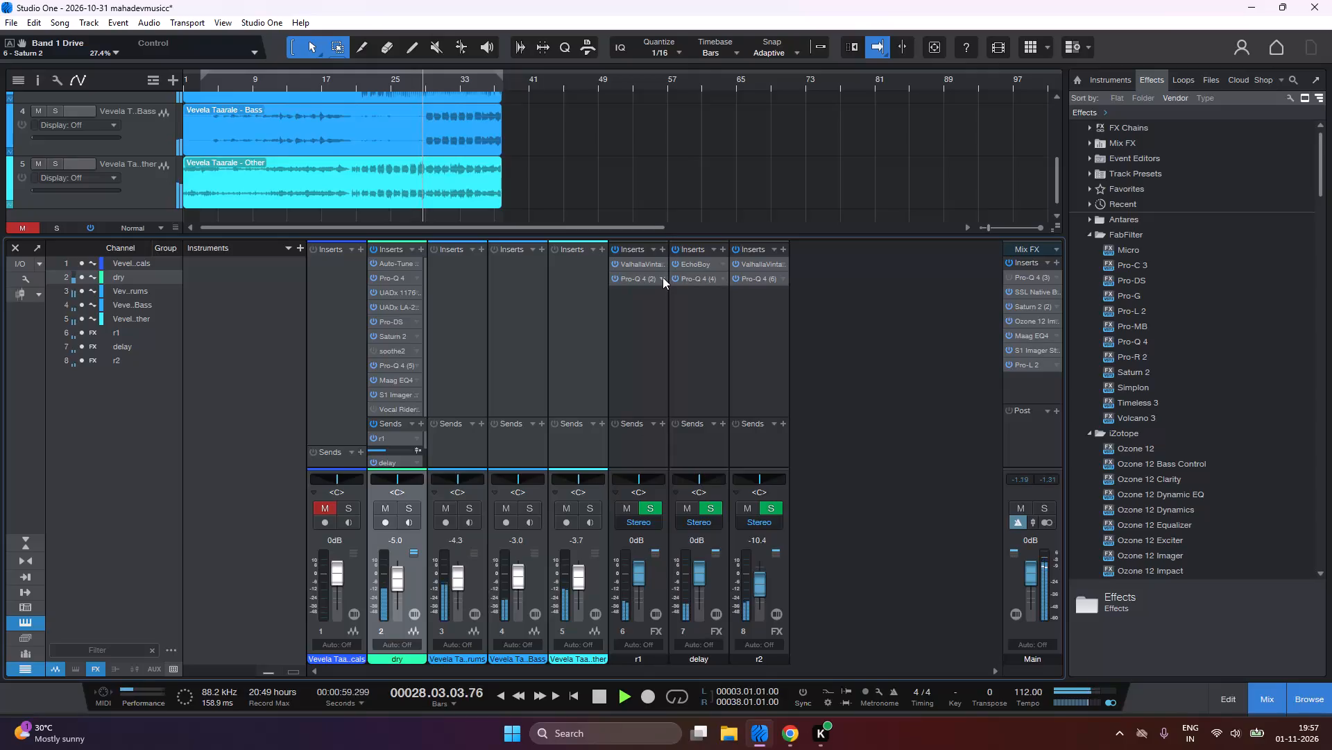
In the r1 channel's Pro-Q 4 (2), set the low shelf (band 3) to about 94 Hz with a gain of about -12.15 dB.
drag(663, 277, 672, 291)
click(672, 291)
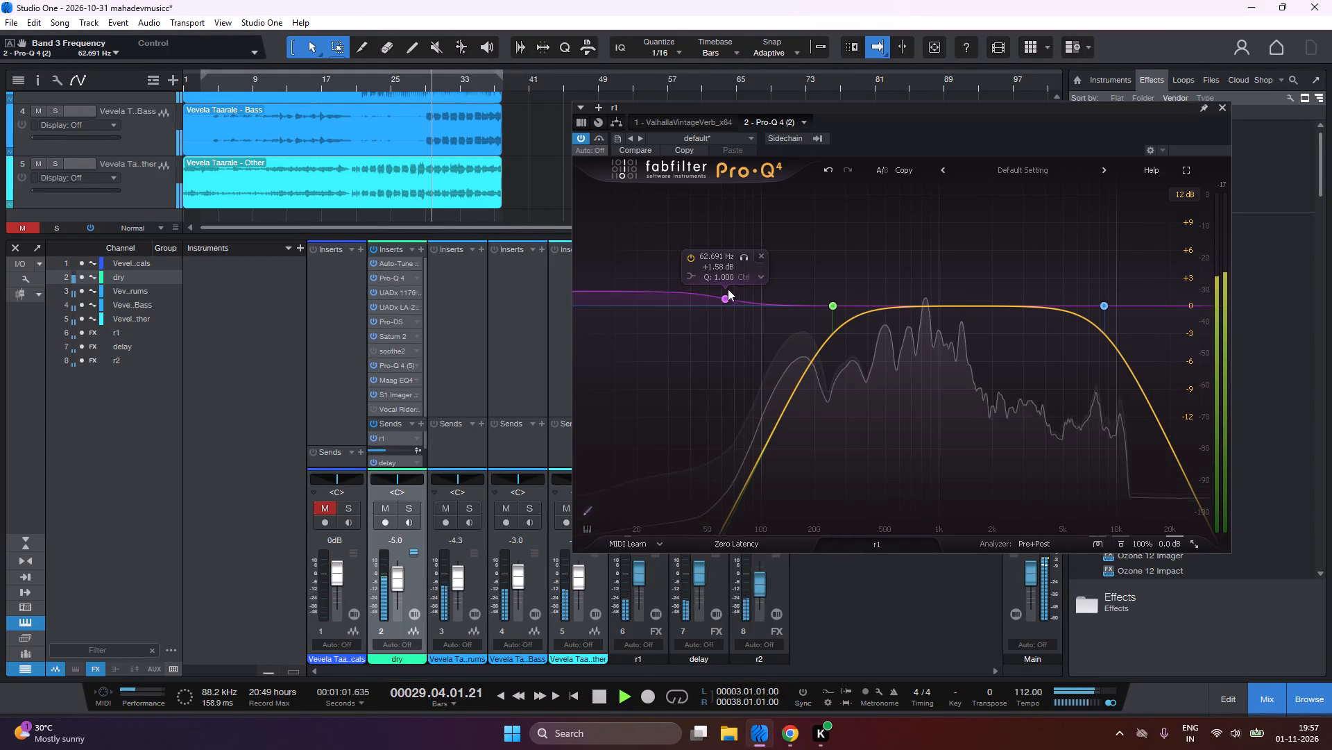
drag(723, 300, 721, 326)
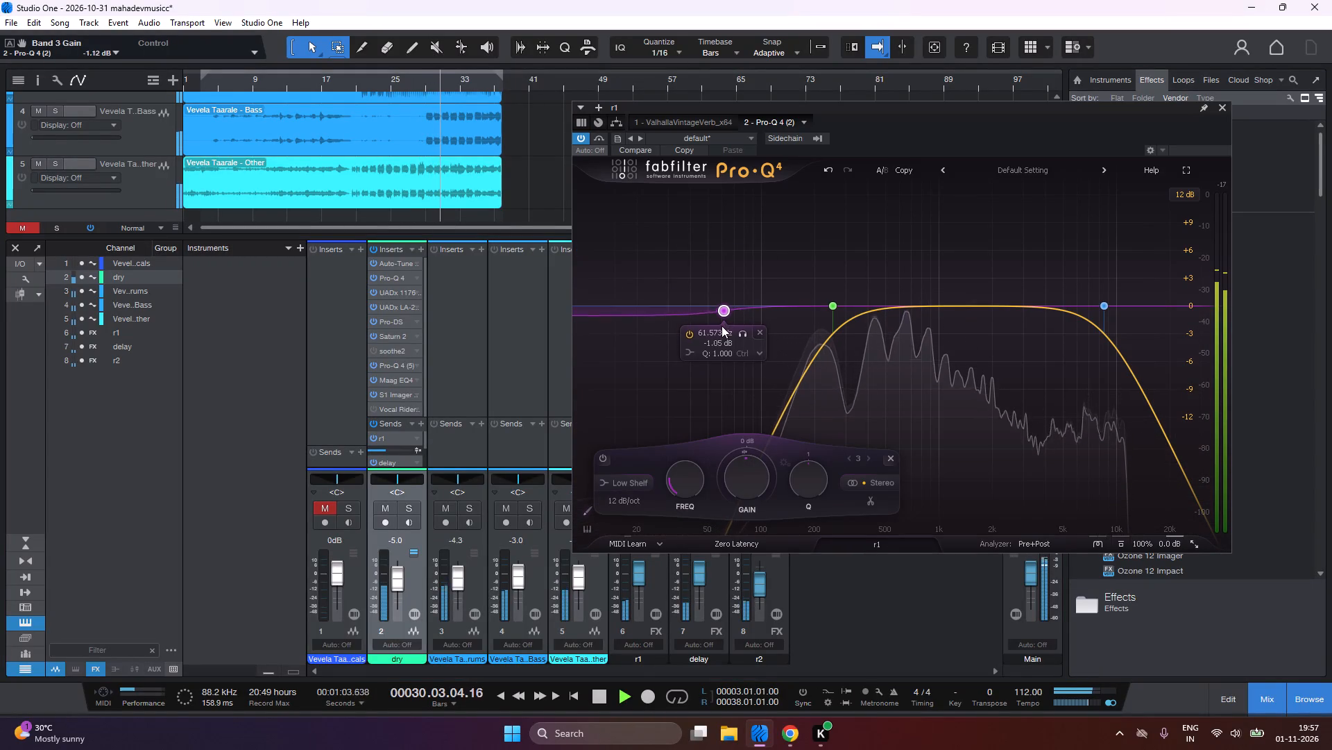
drag(721, 326, 732, 354)
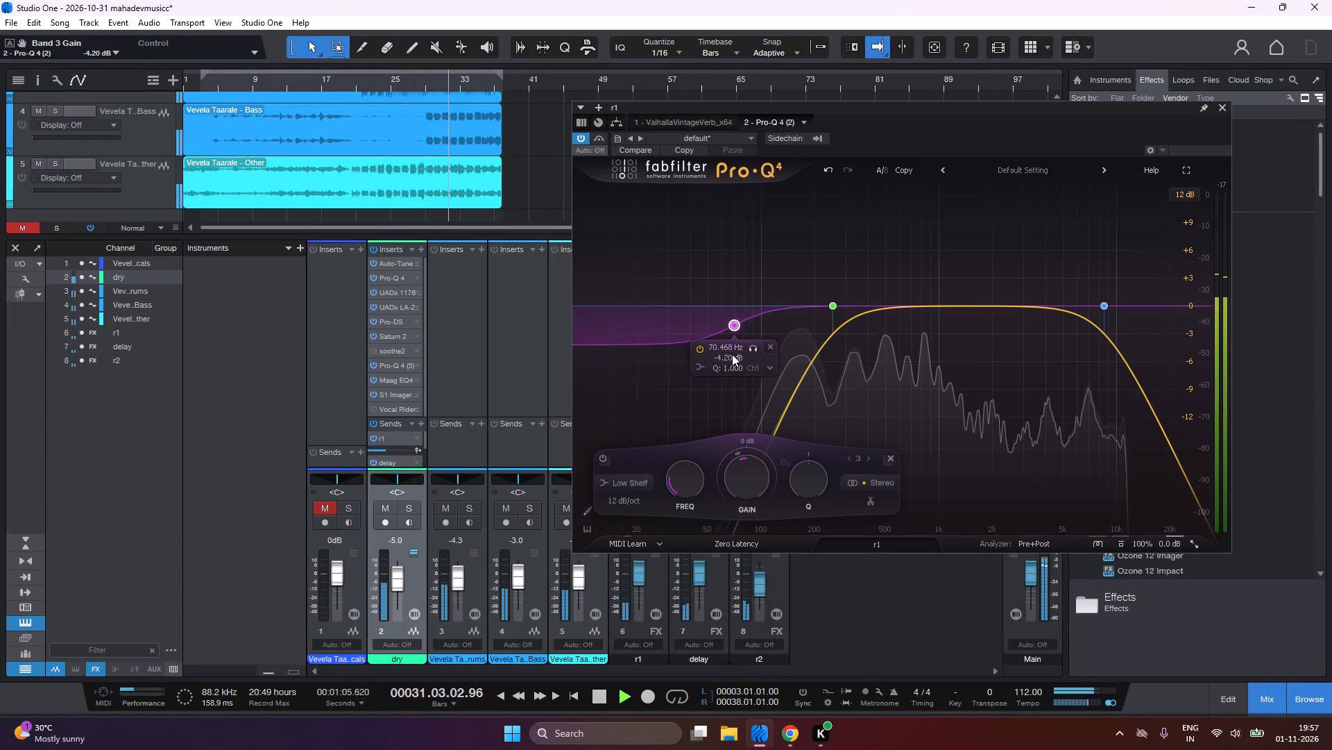
drag(732, 354, 754, 427)
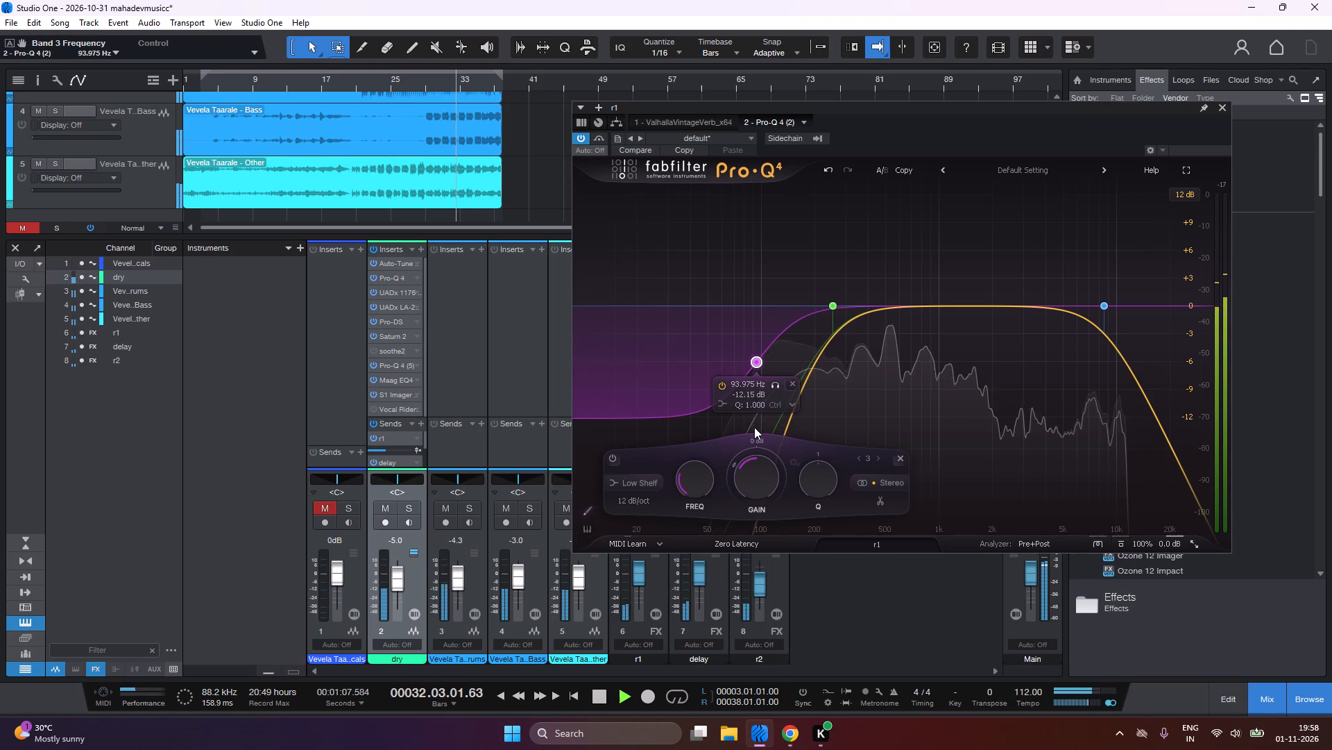
Add a bell band to r1's Pro-Q 4 (2) at about 31 Hz, cutting by about 18 dB.
click(726, 308)
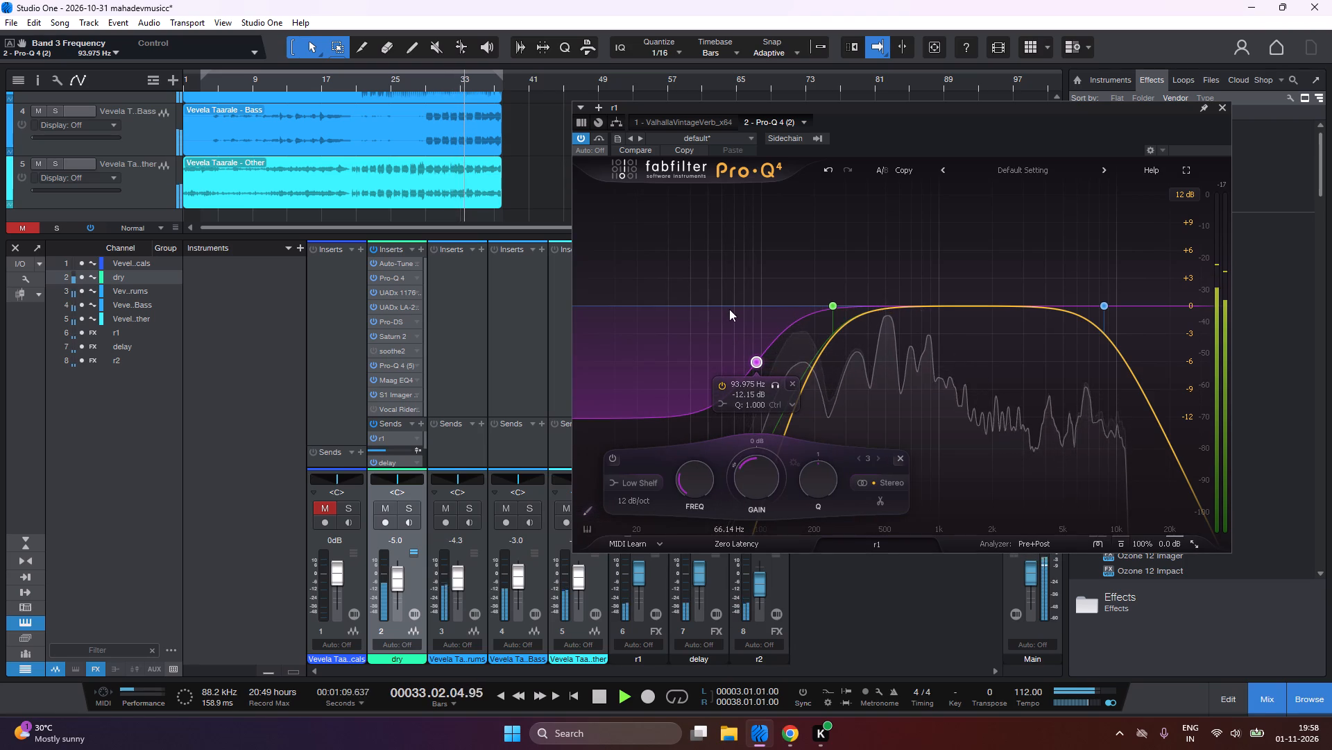
double_click(730, 304)
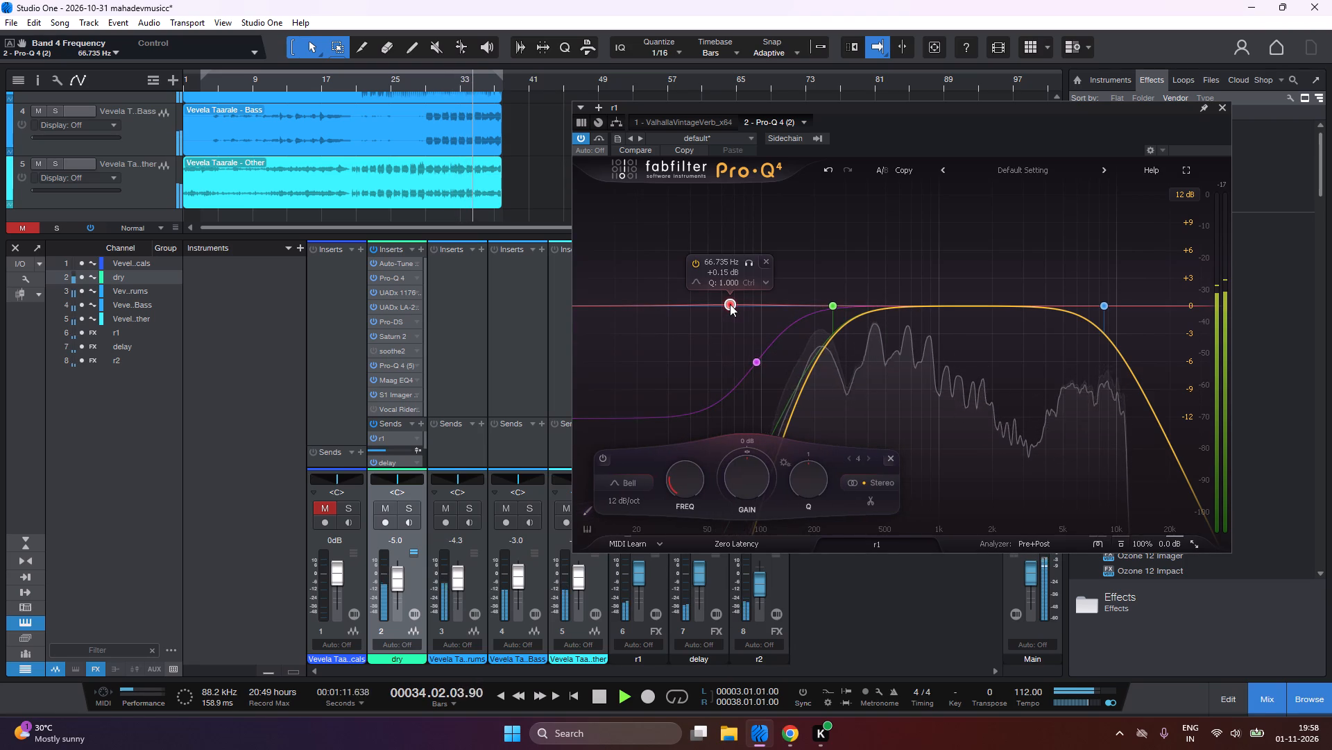
drag(730, 304, 728, 435)
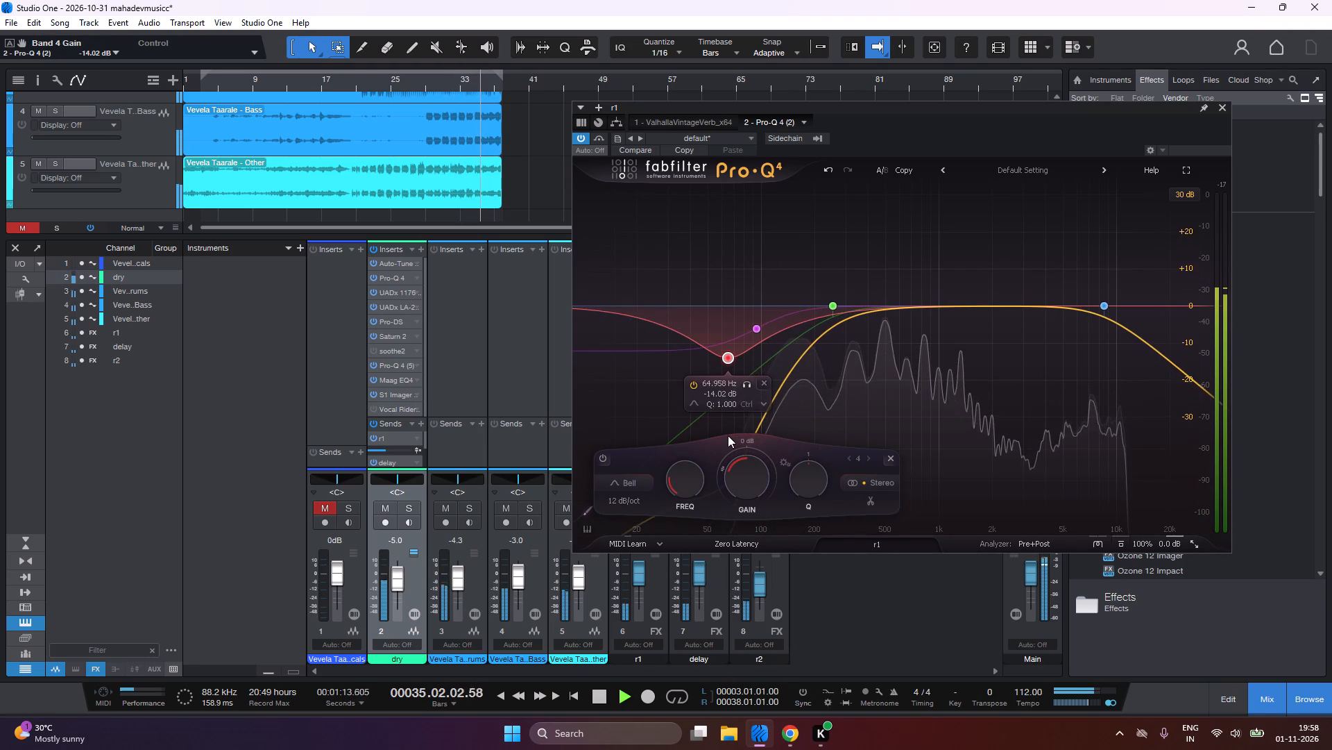
drag(728, 435, 672, 476)
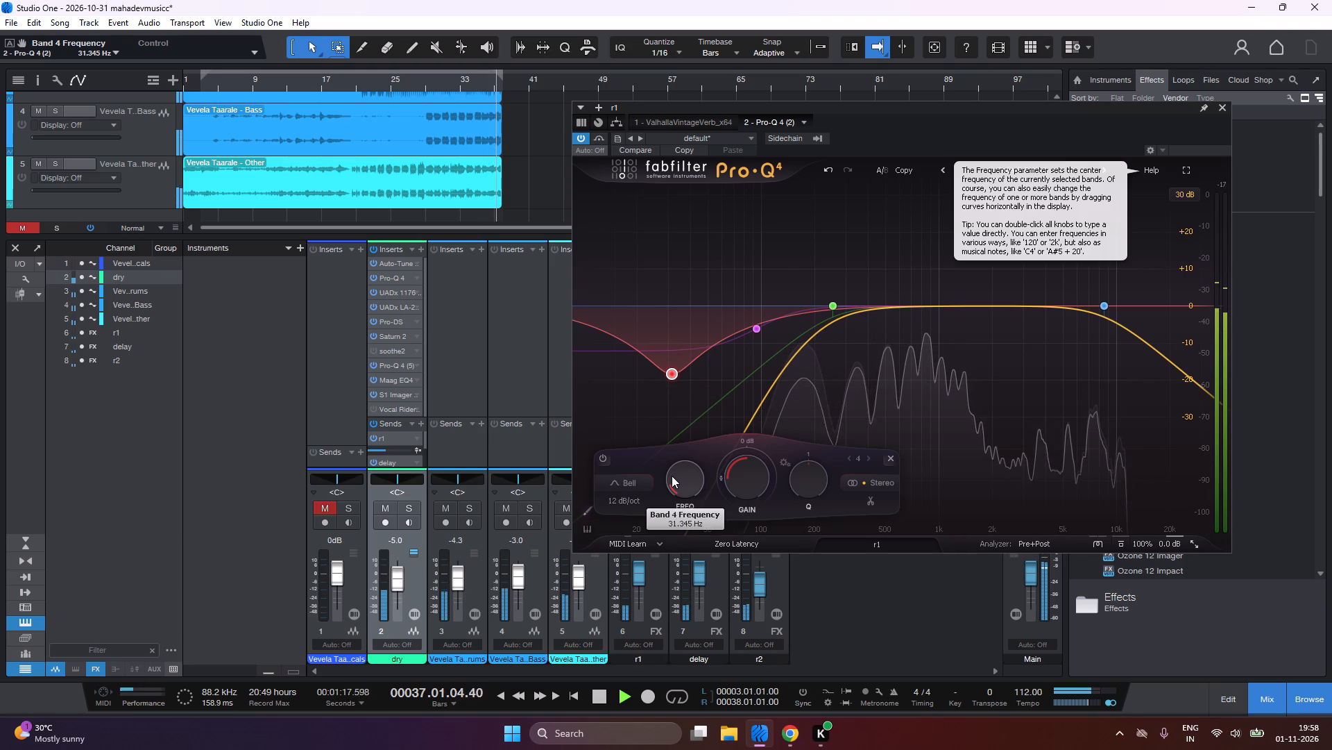
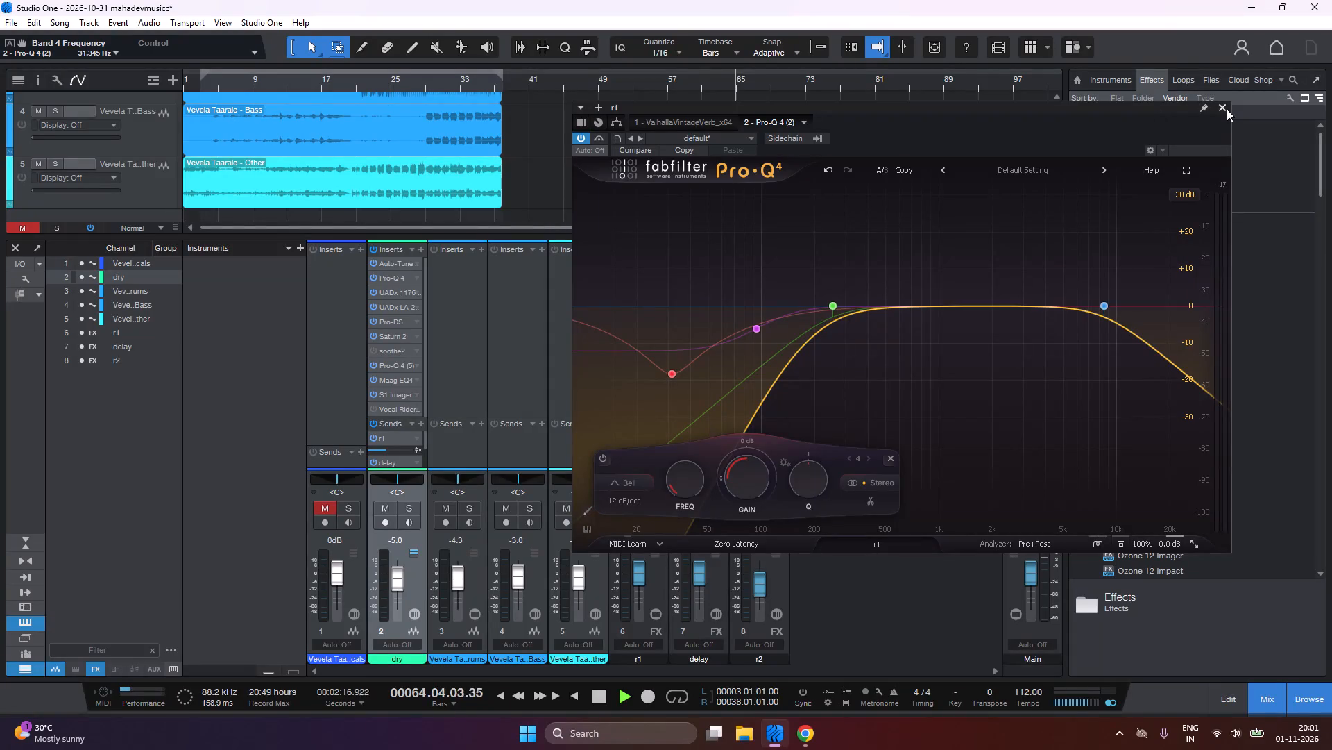
Examine the dry channel's Maag EQ4 and UADx LA-2A settings while replaying the song from the loop start.
click(1222, 108)
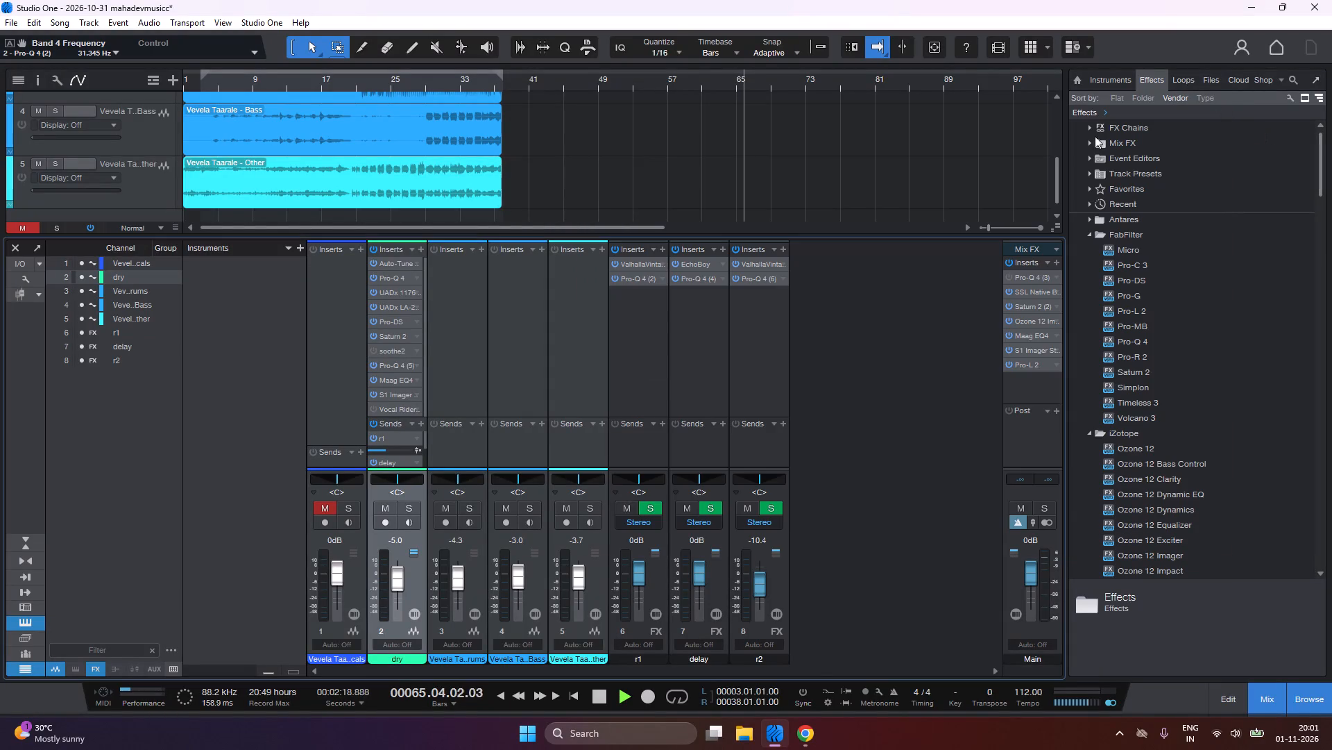
click(416, 378)
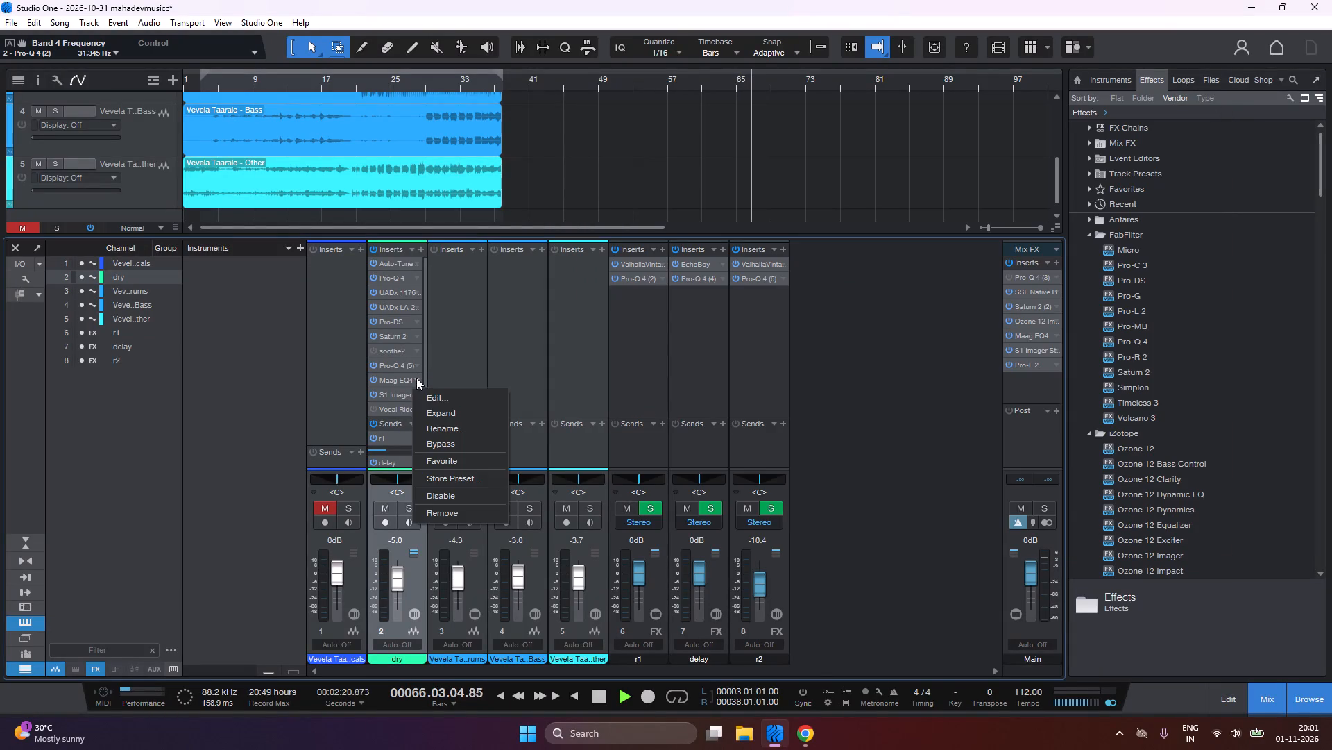
click(429, 390)
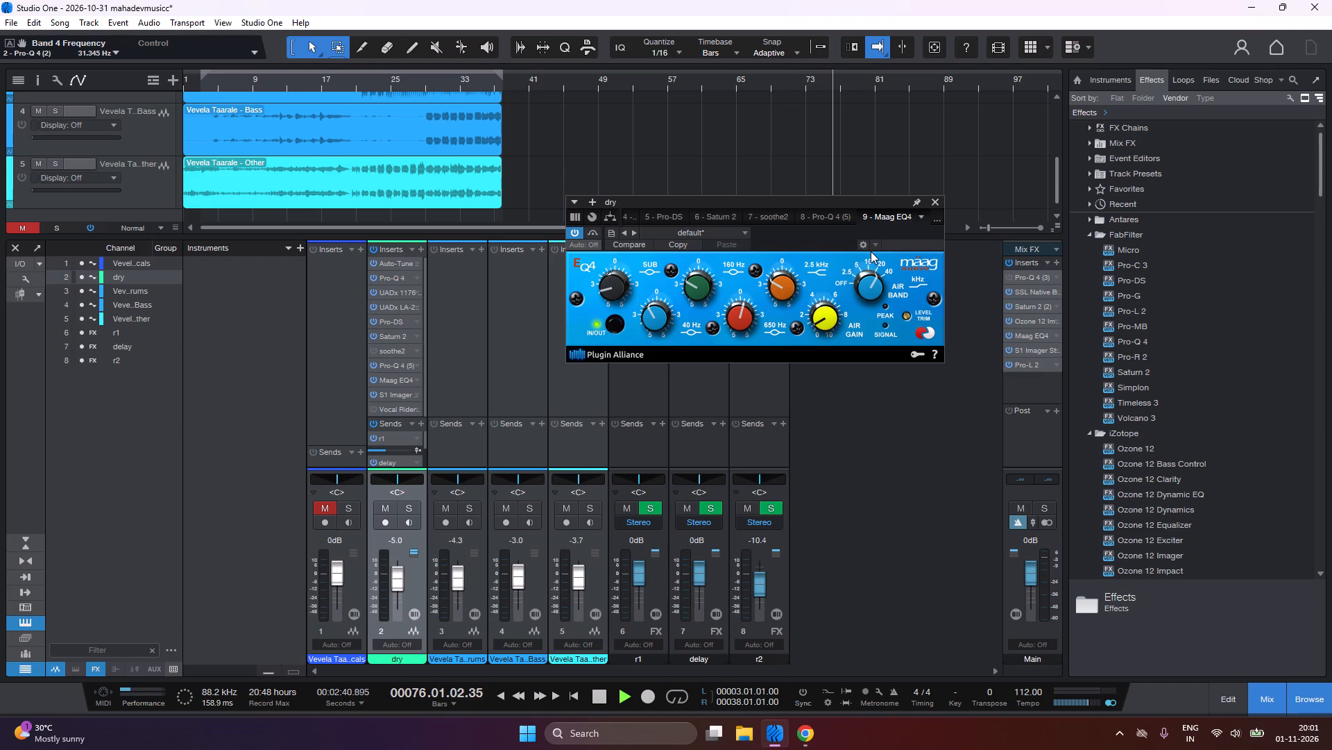
drag(855, 200, 855, 240)
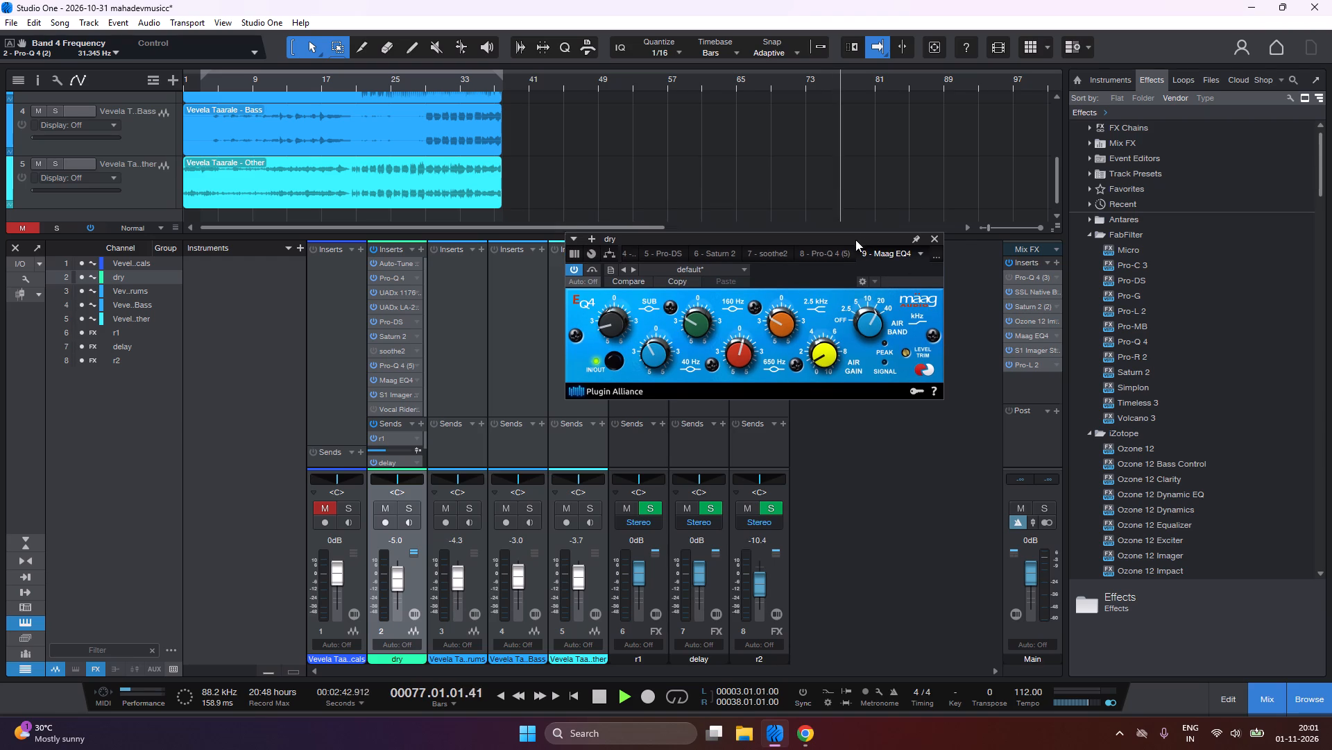
drag(855, 240, 877, 244)
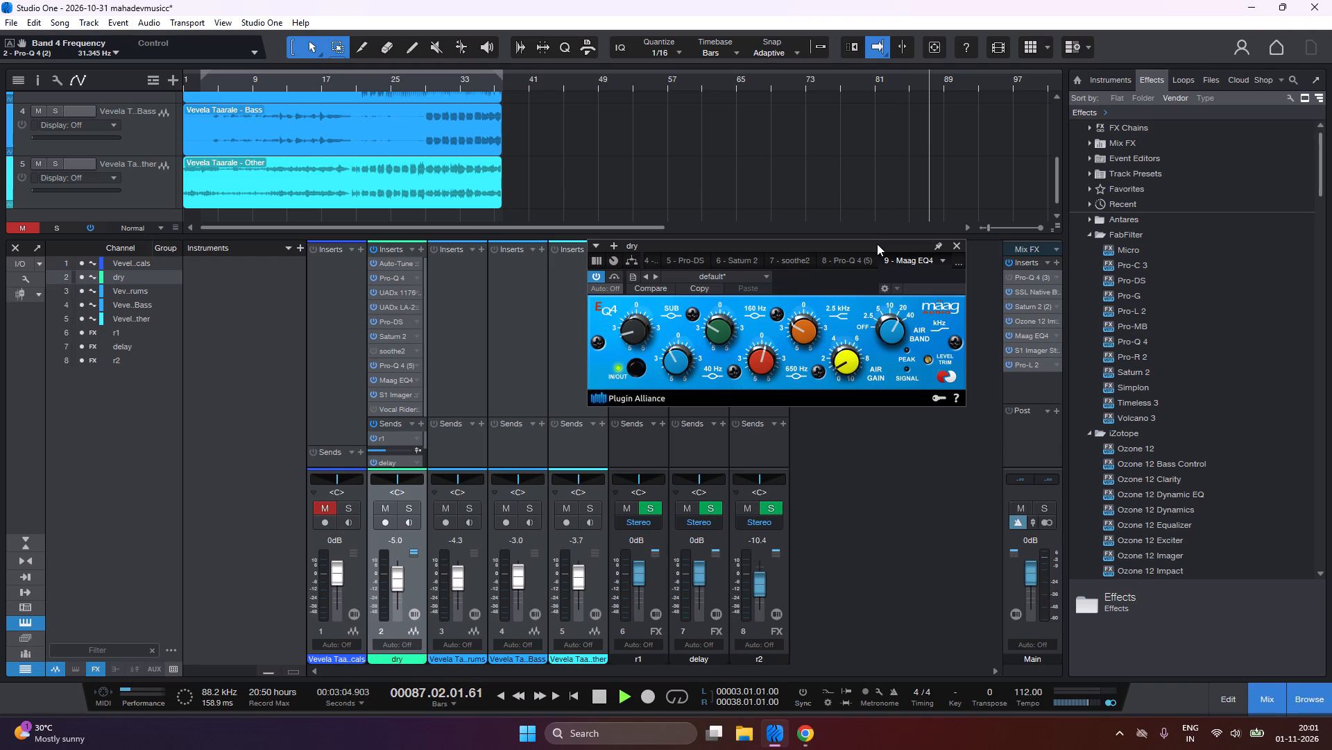
key(1)
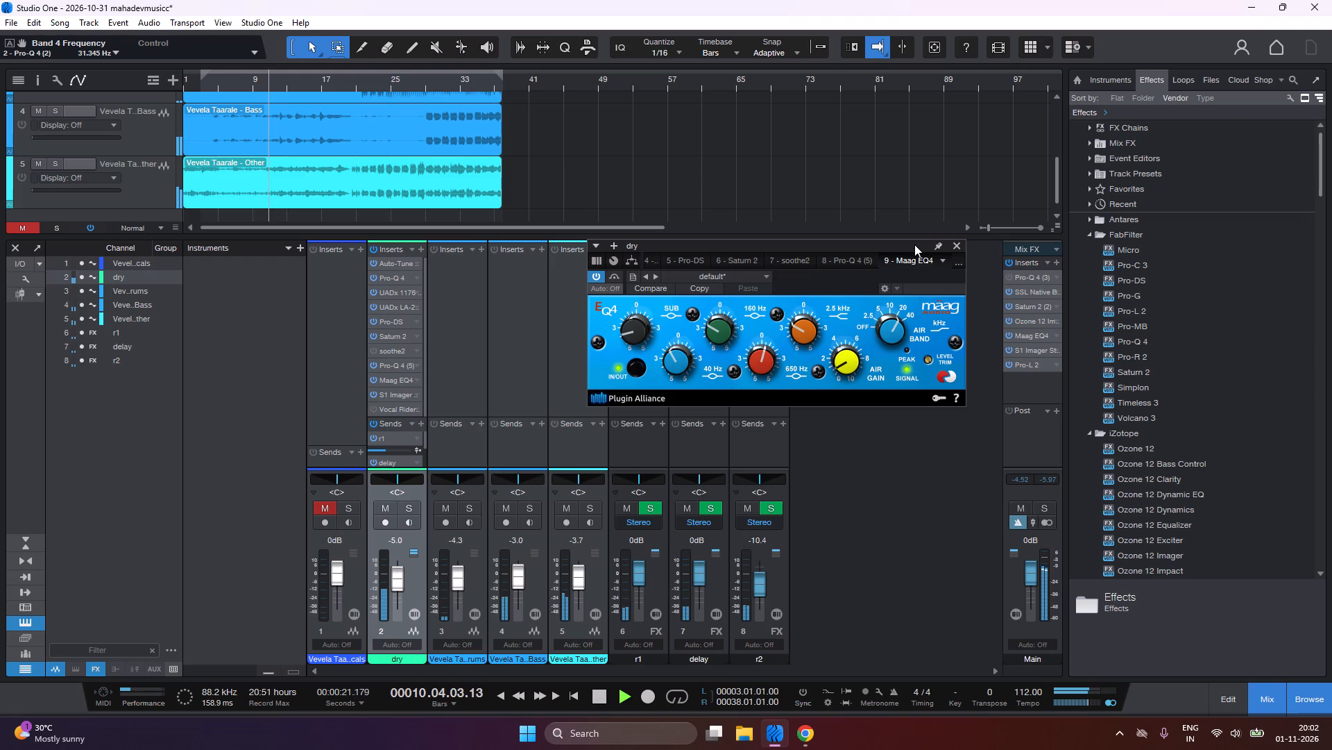
click(955, 244)
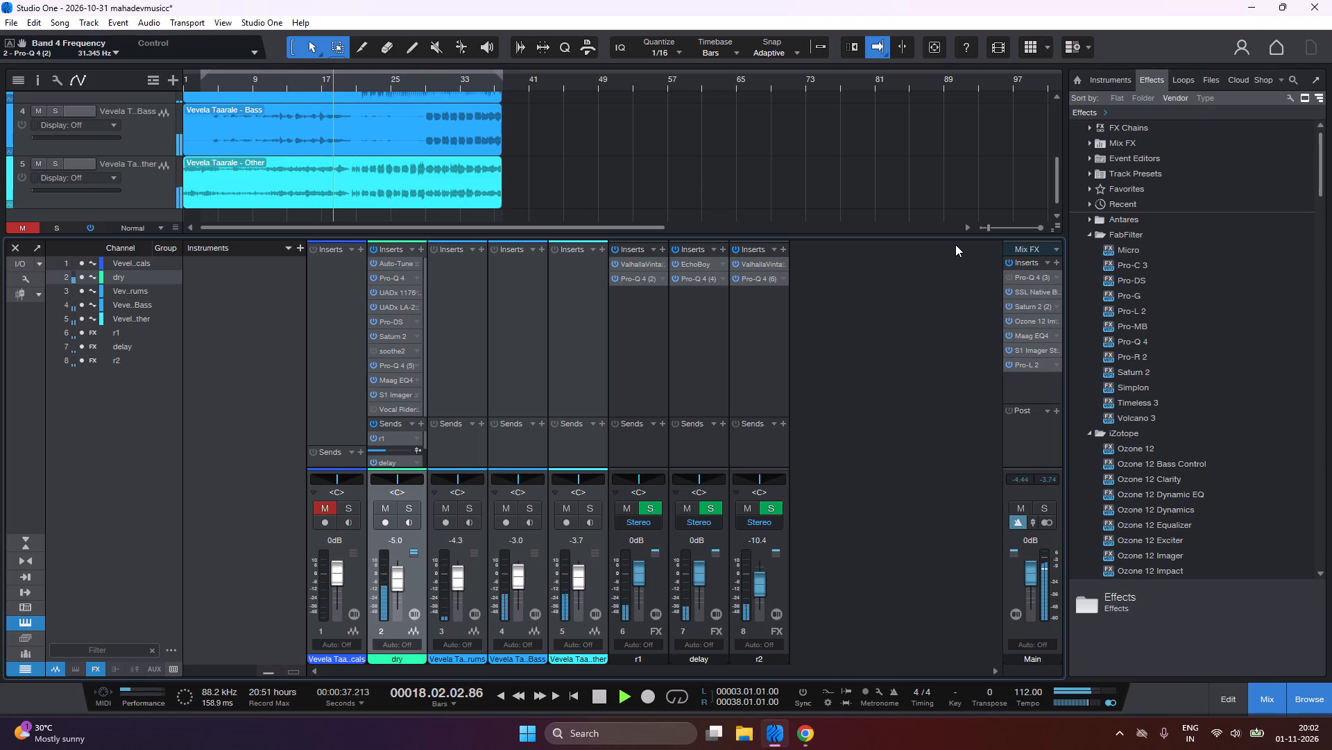
key(1)
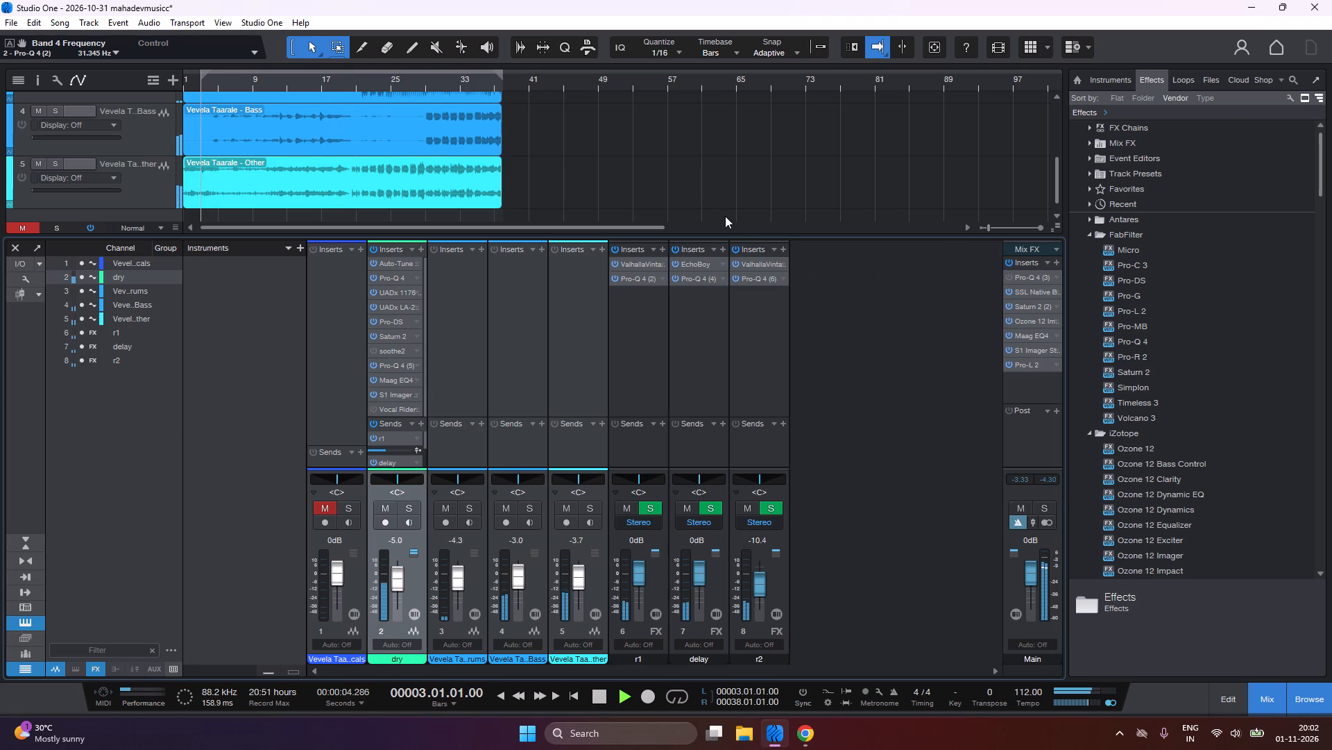
click(416, 306)
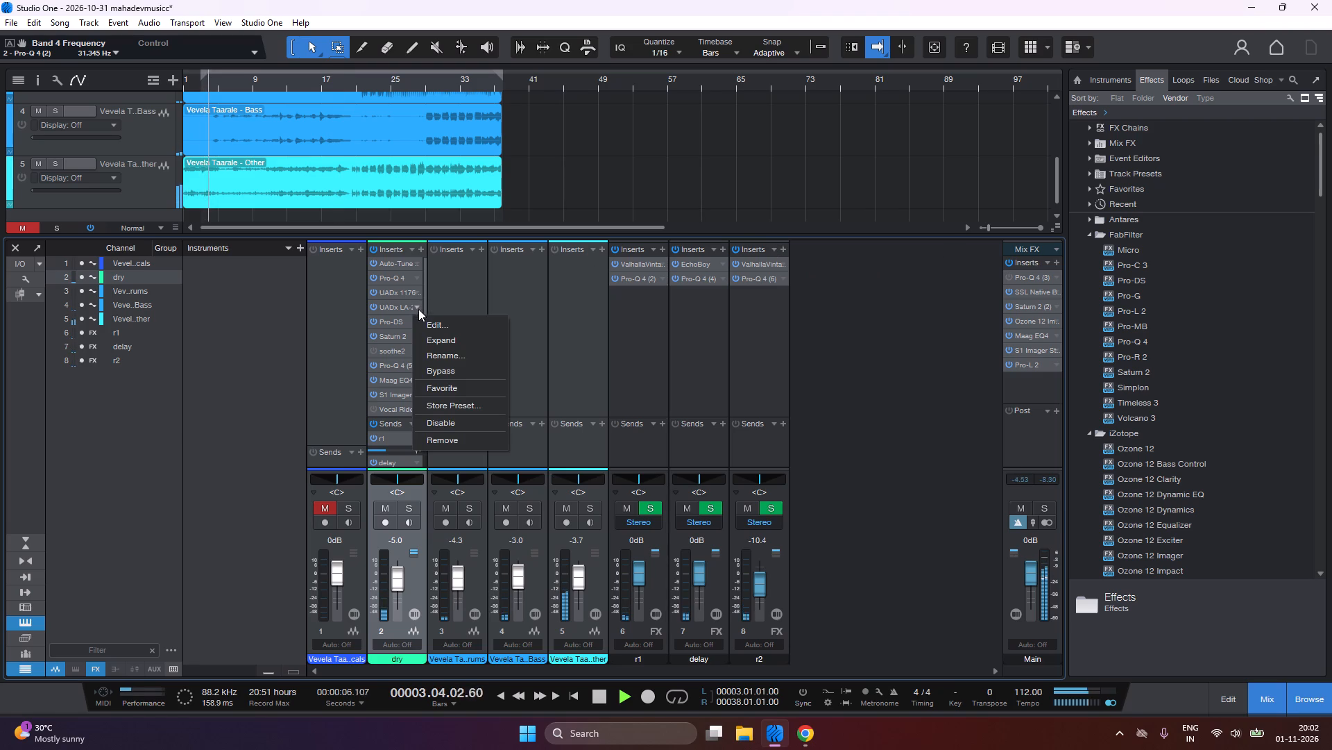
click(425, 317)
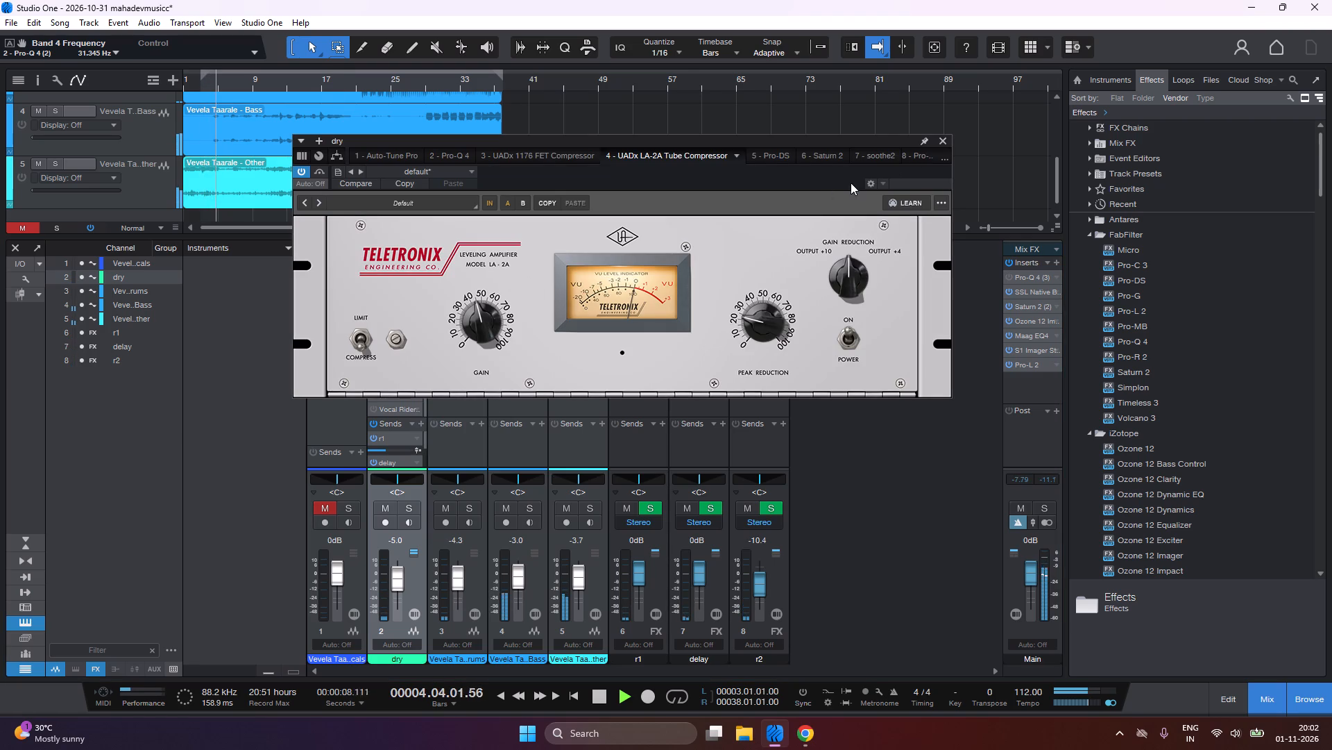
click(940, 142)
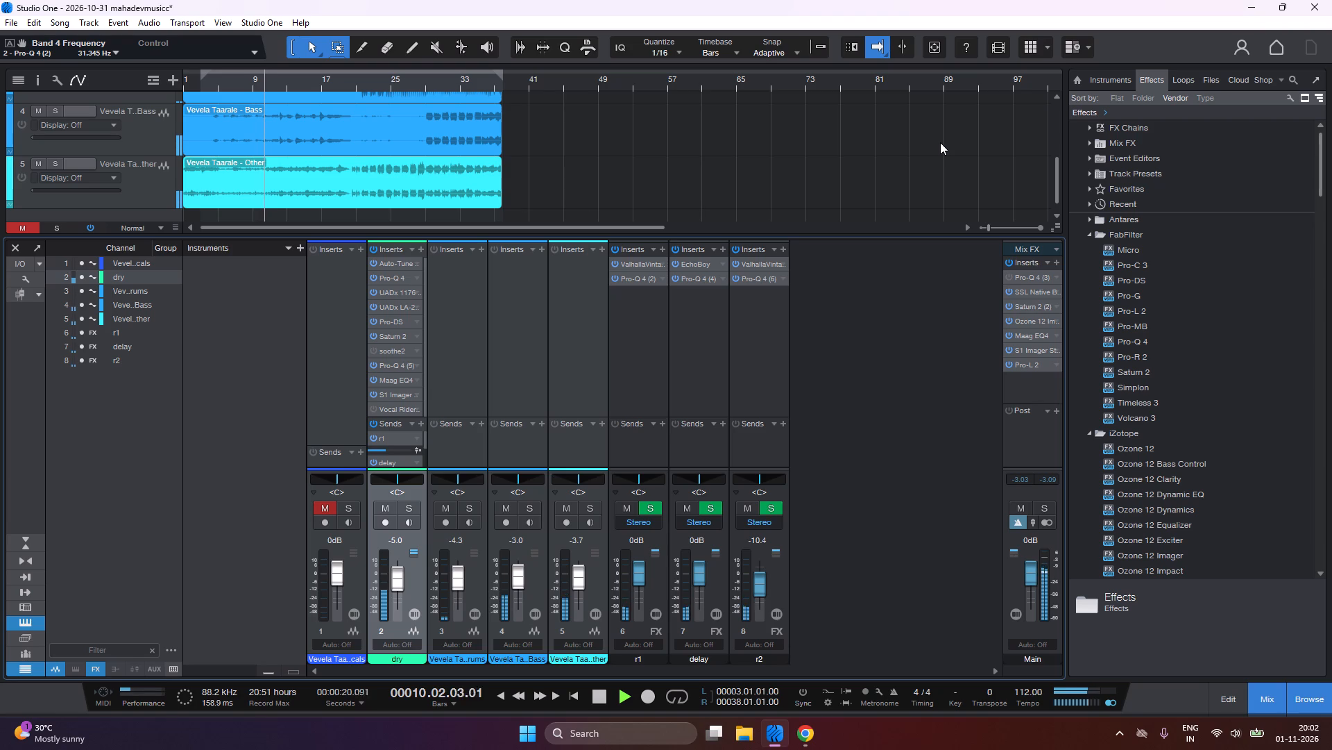
Switch to BlueStacks from the desktop and open the Play Store from its system apps.
double_click(556, 178)
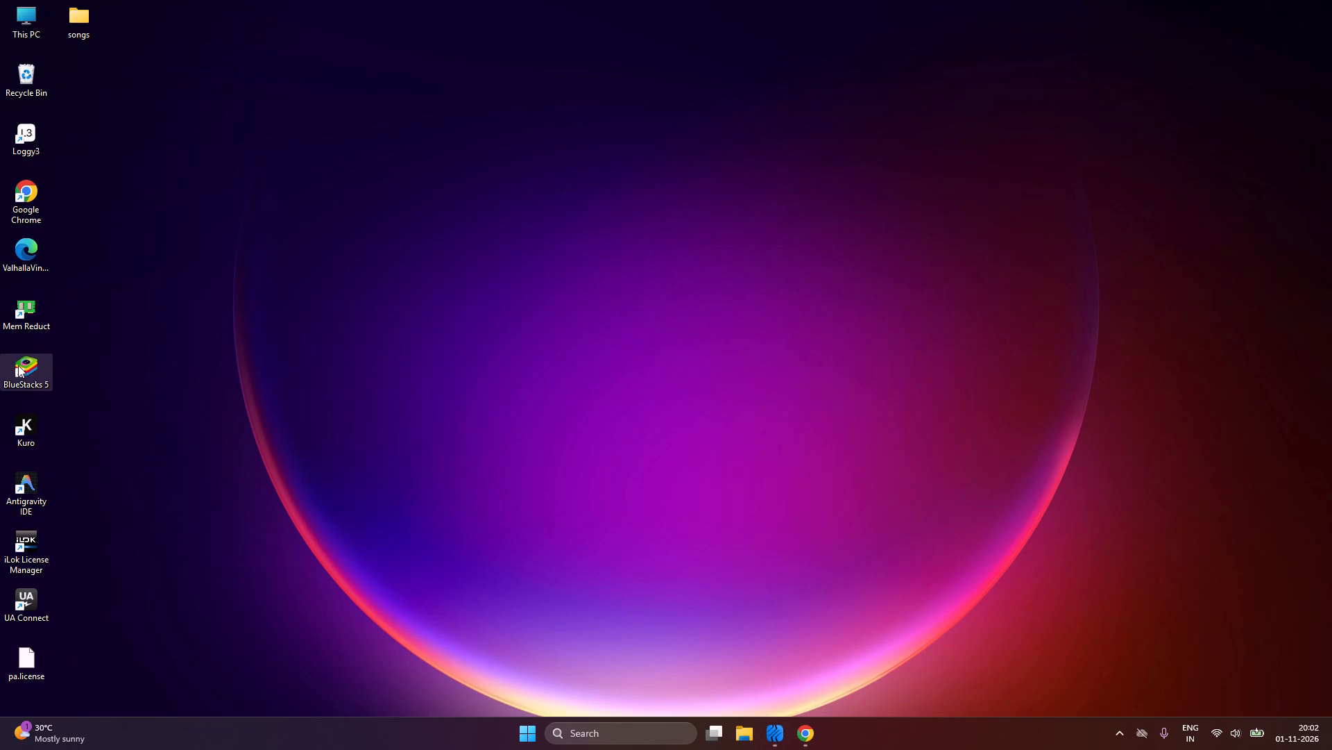
double_click(18, 365)
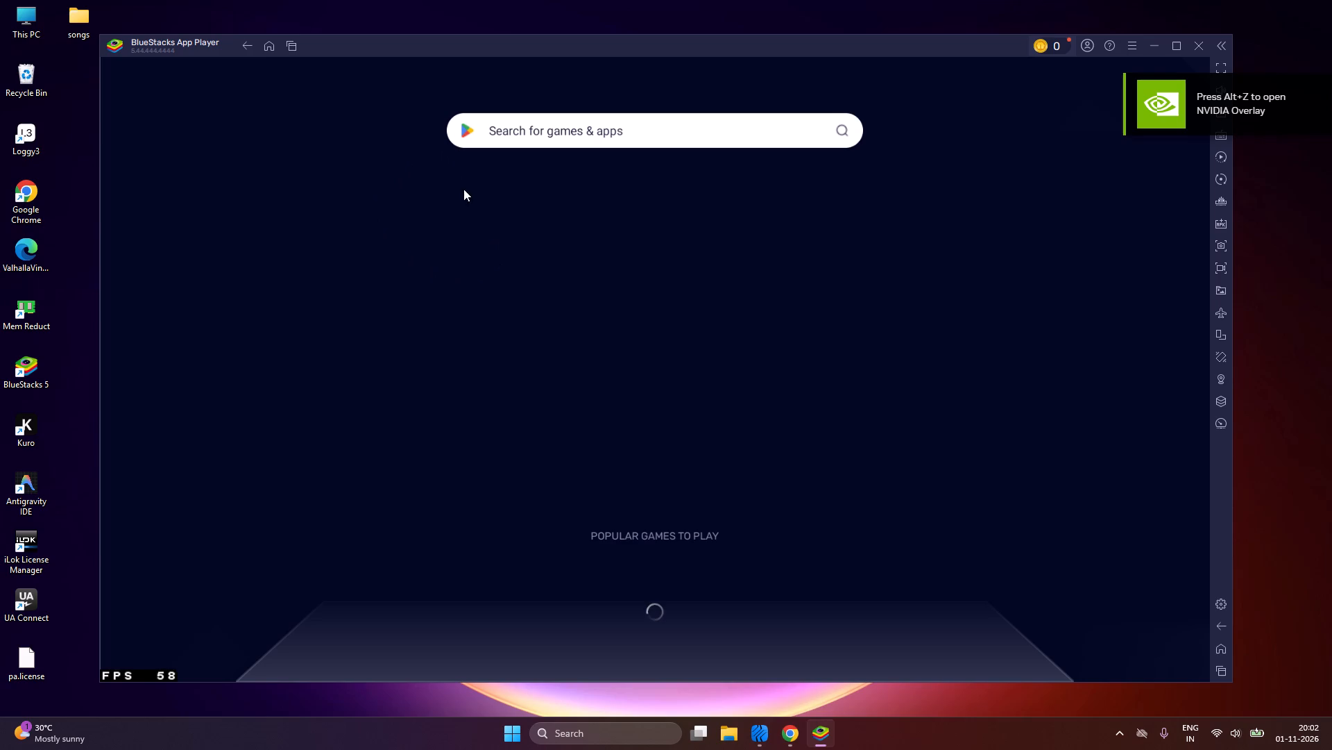
click(392, 181)
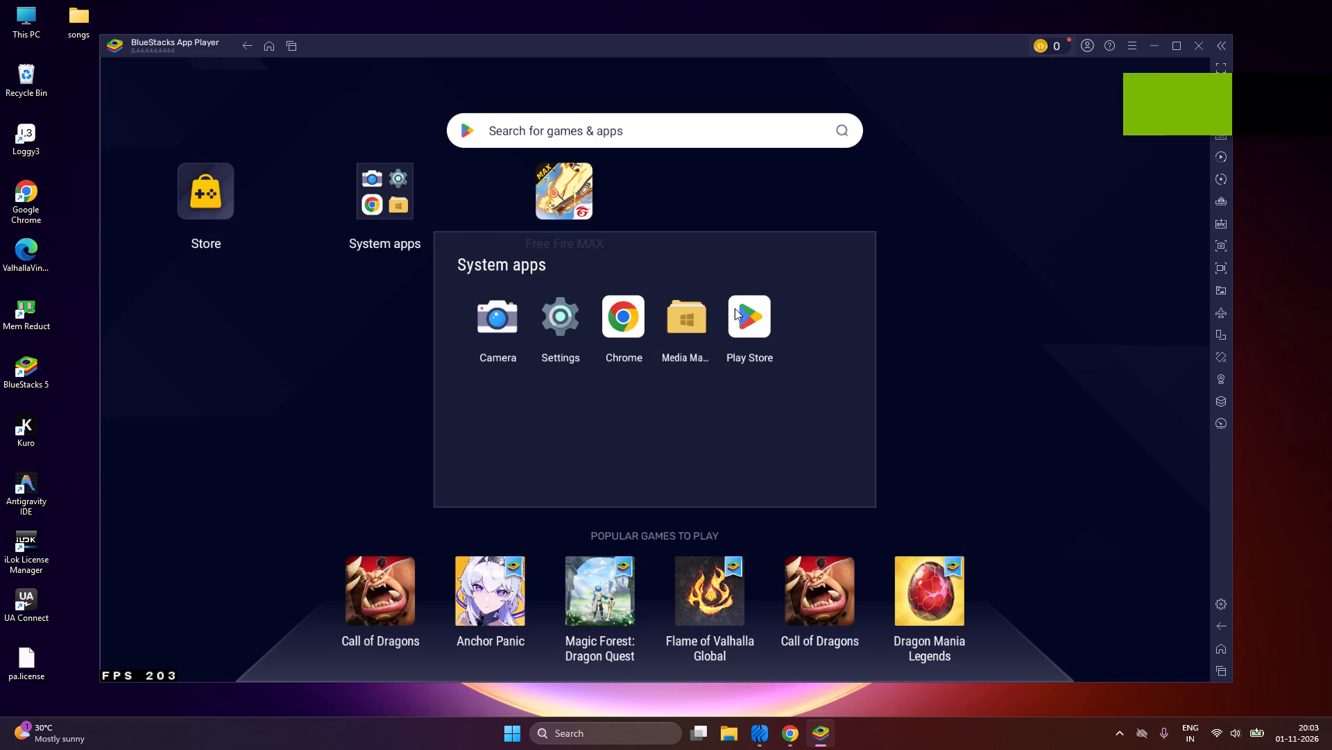
click(758, 321)
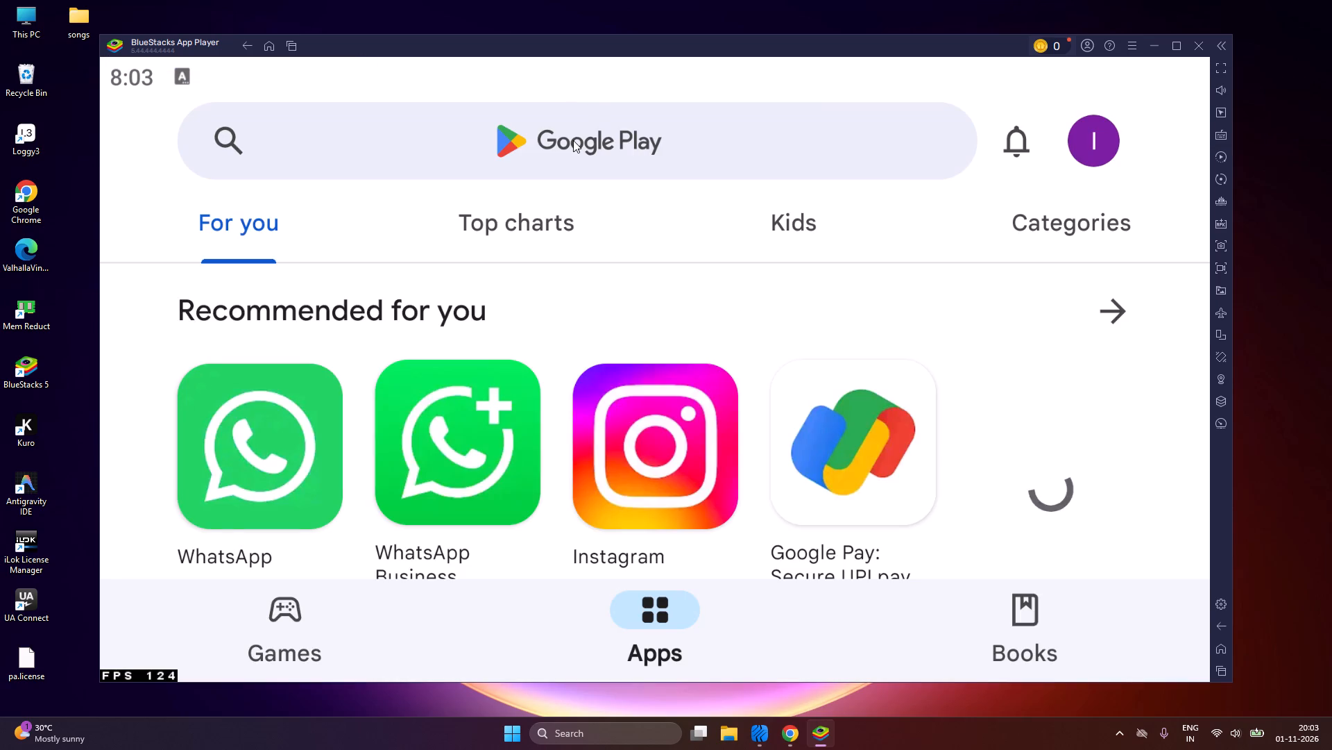
Search the Play Store for swiggy, install Swiggy: Food Instamart Dineout, and open its app page.
click(573, 140)
text(swiggy)
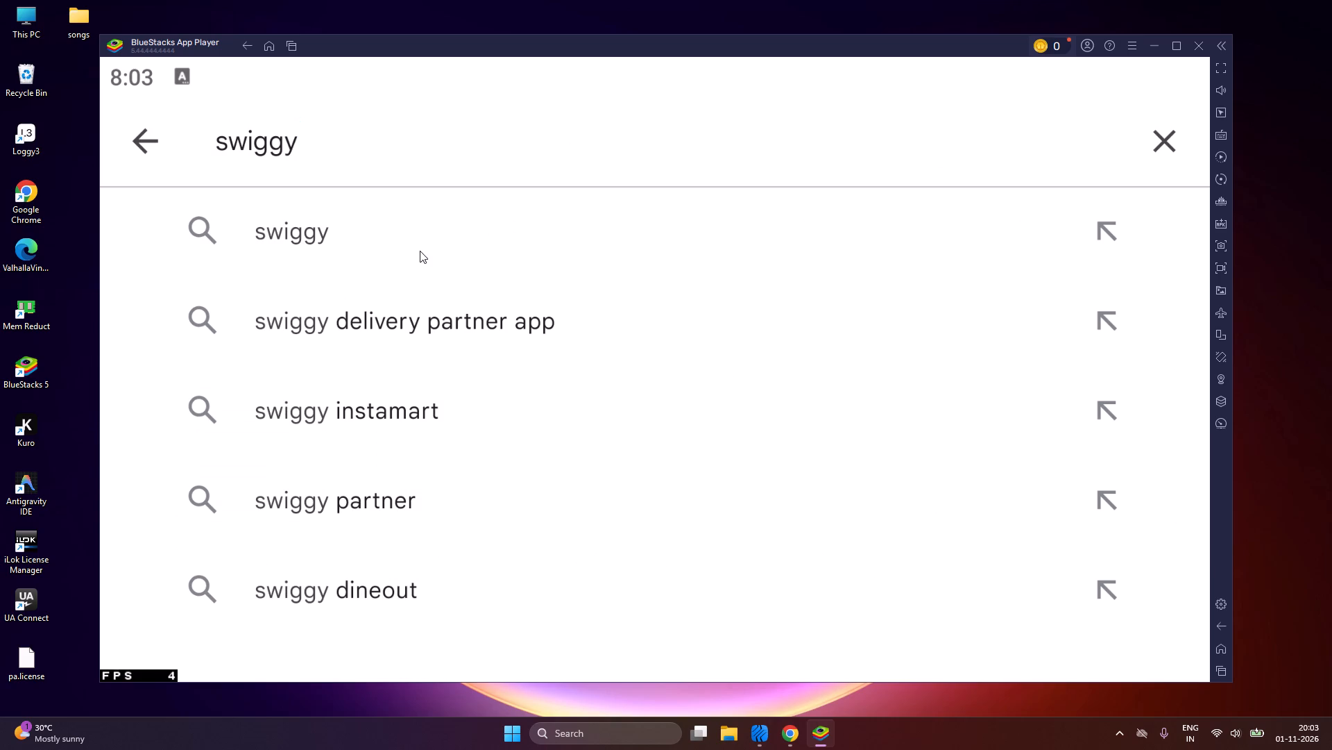
click(420, 251)
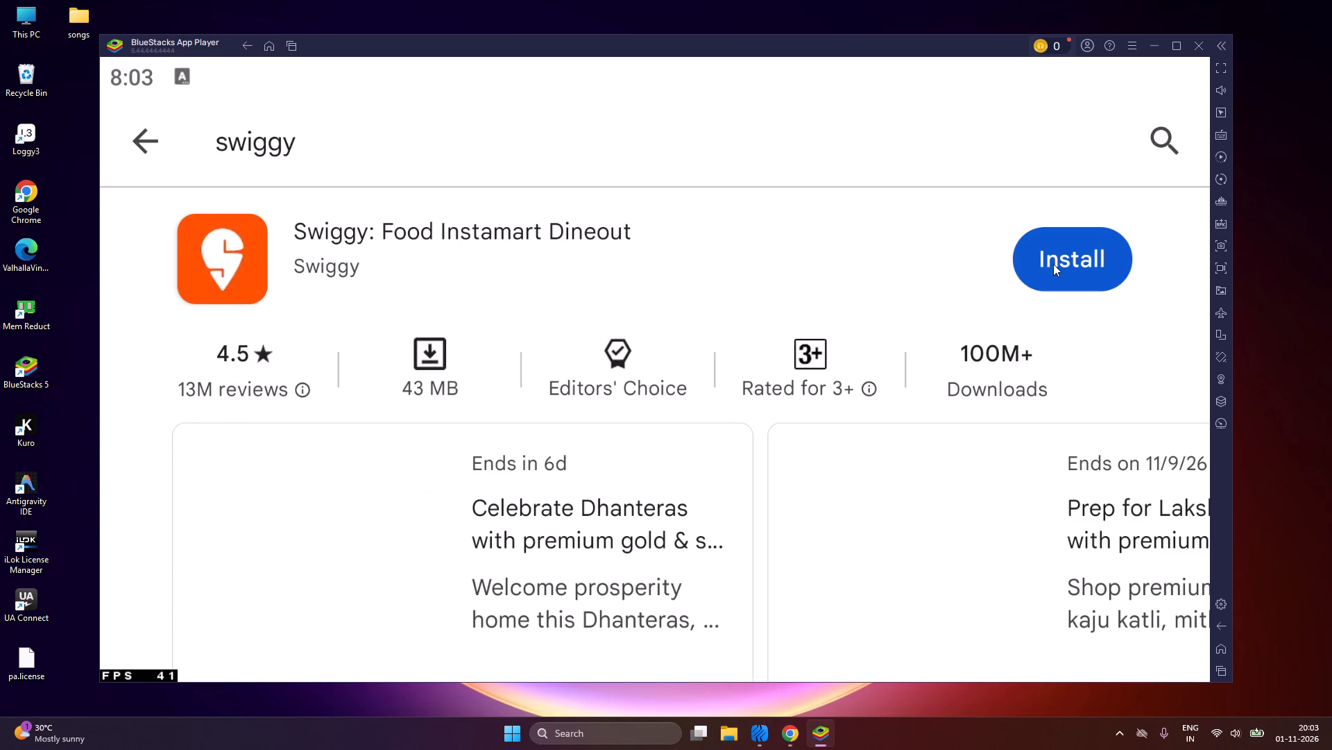
click(1053, 264)
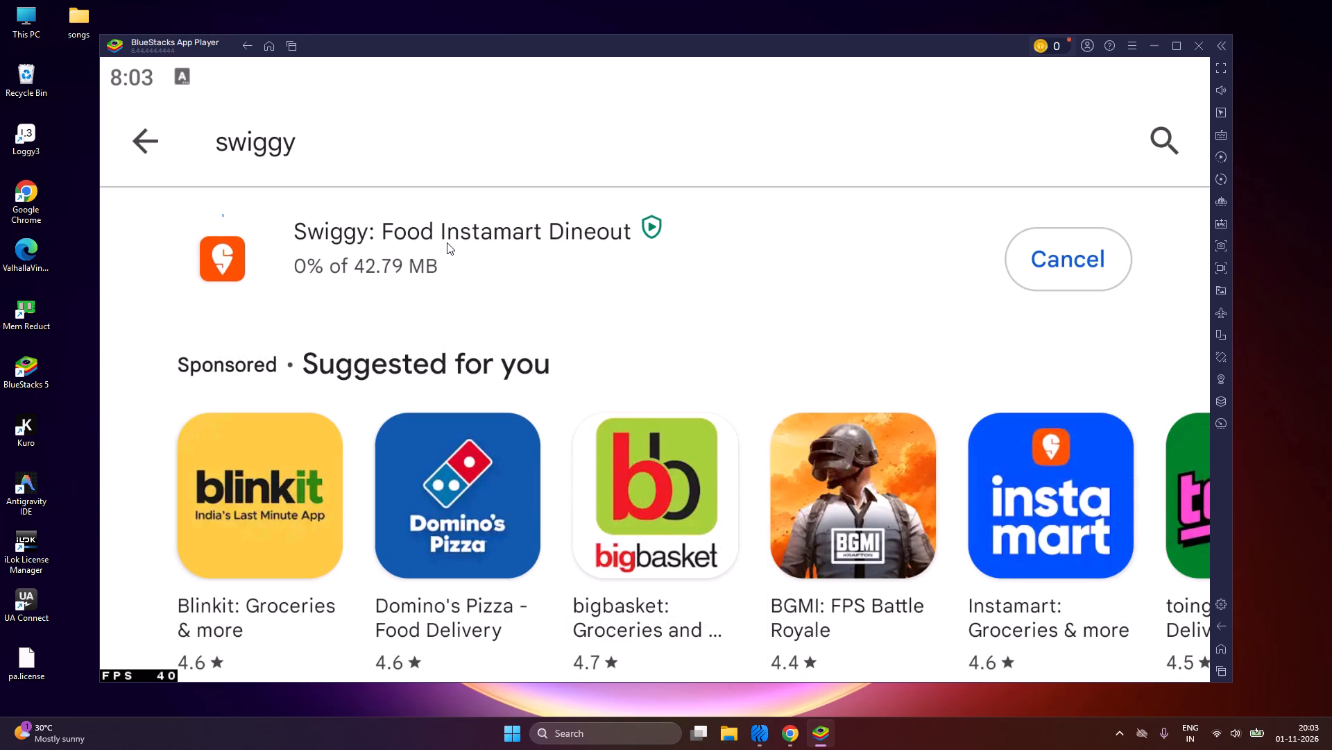
click(447, 242)
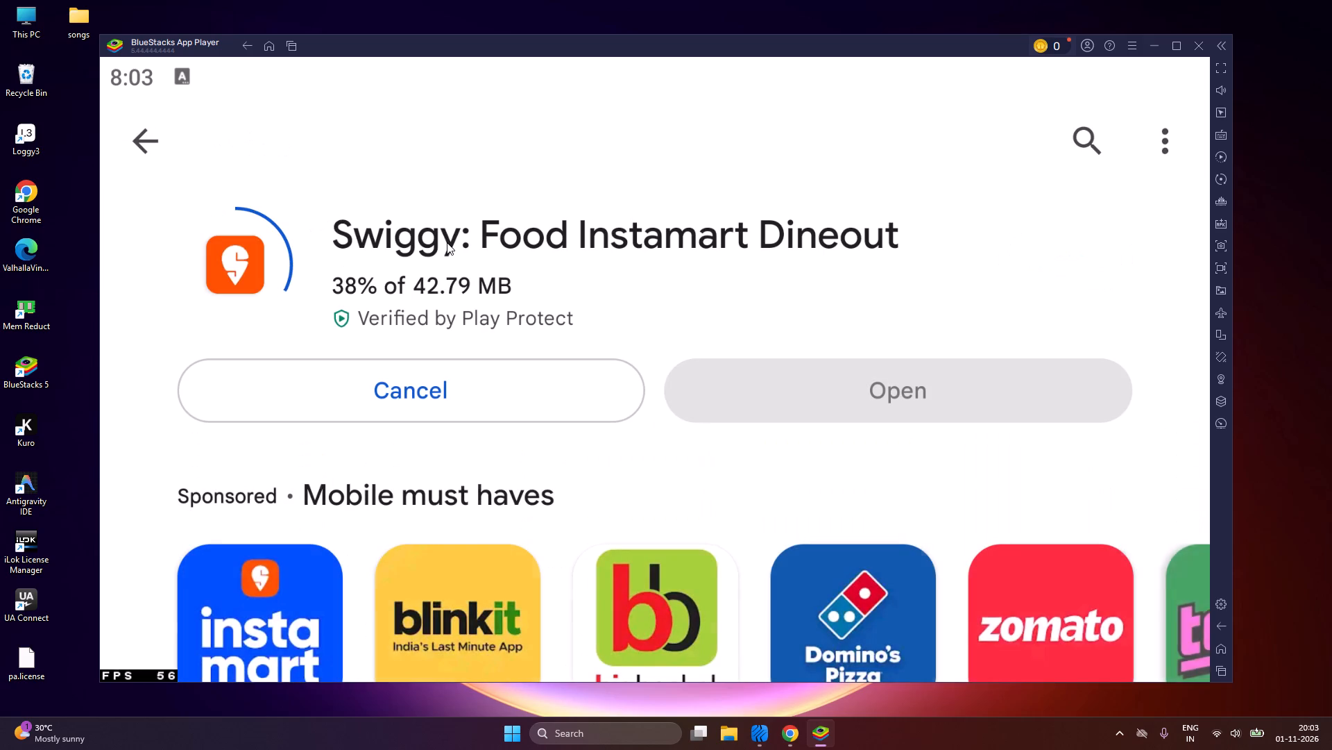